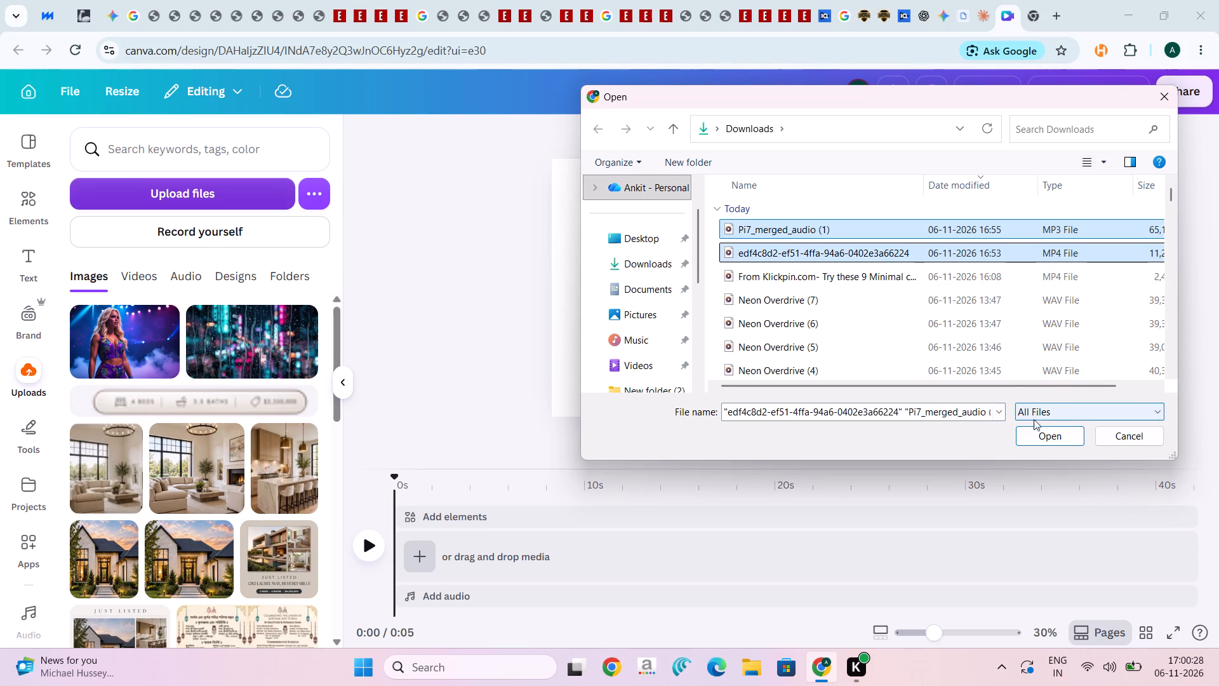
ctrl+click(927, 252)
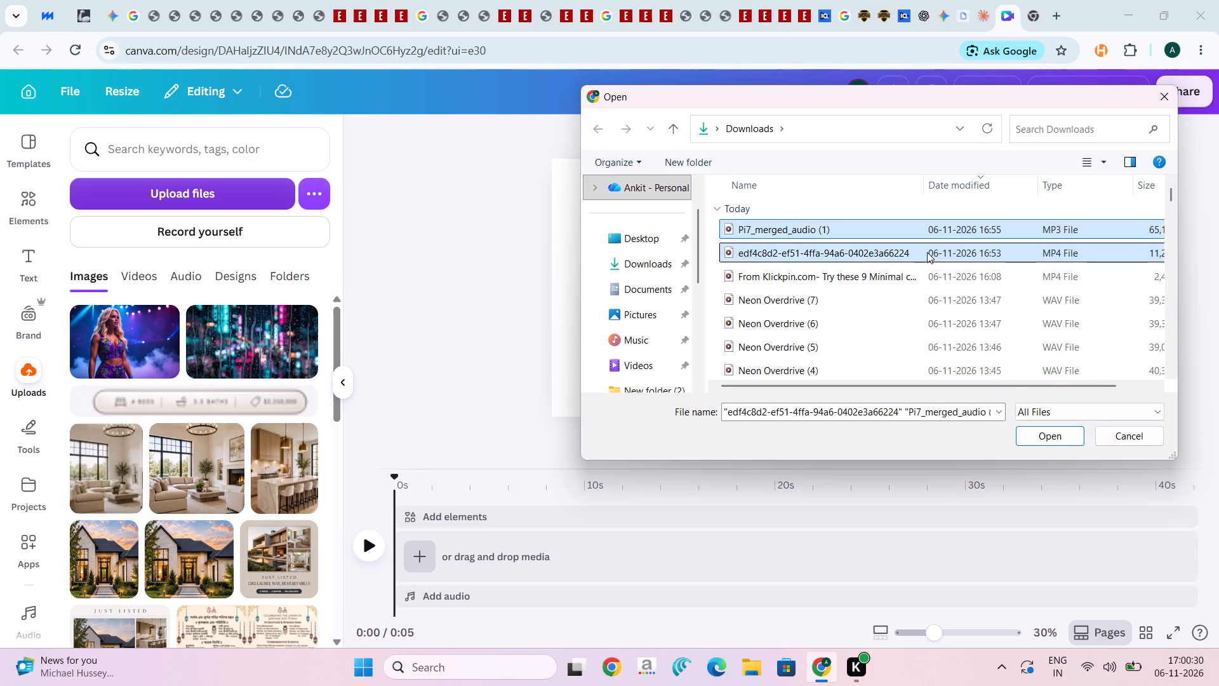
click(1077, 434)
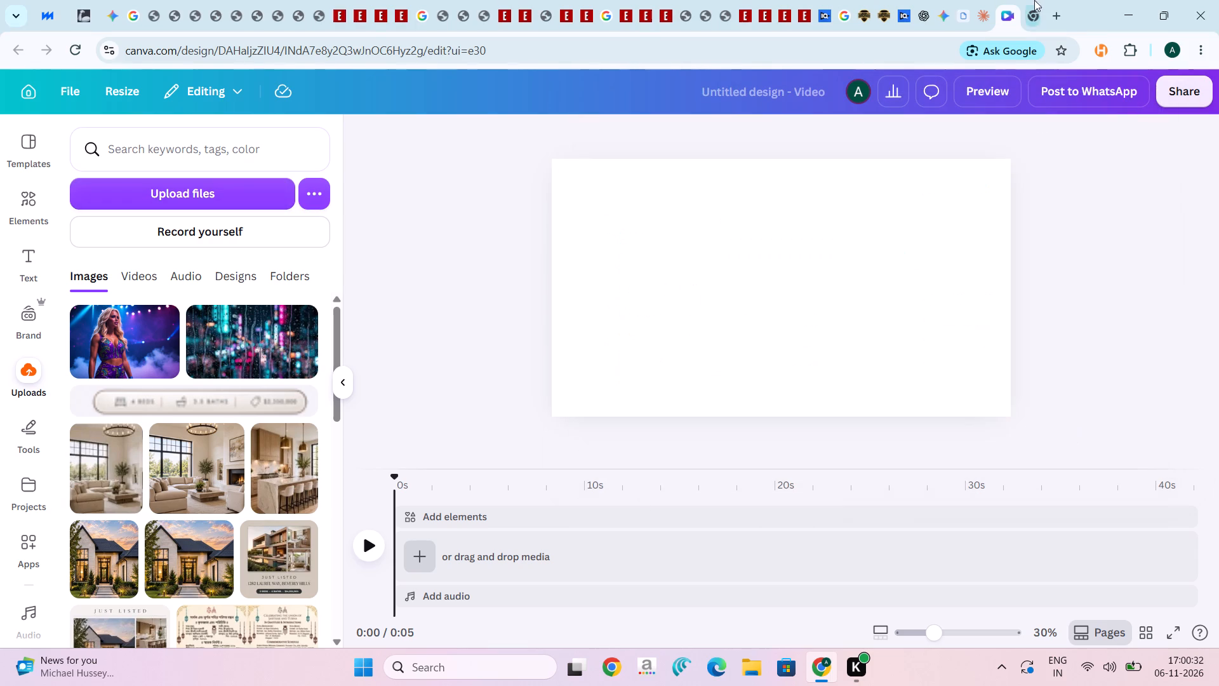
In the empty browser tab, search Google for "video watermark remove online free".
click(1034, 13)
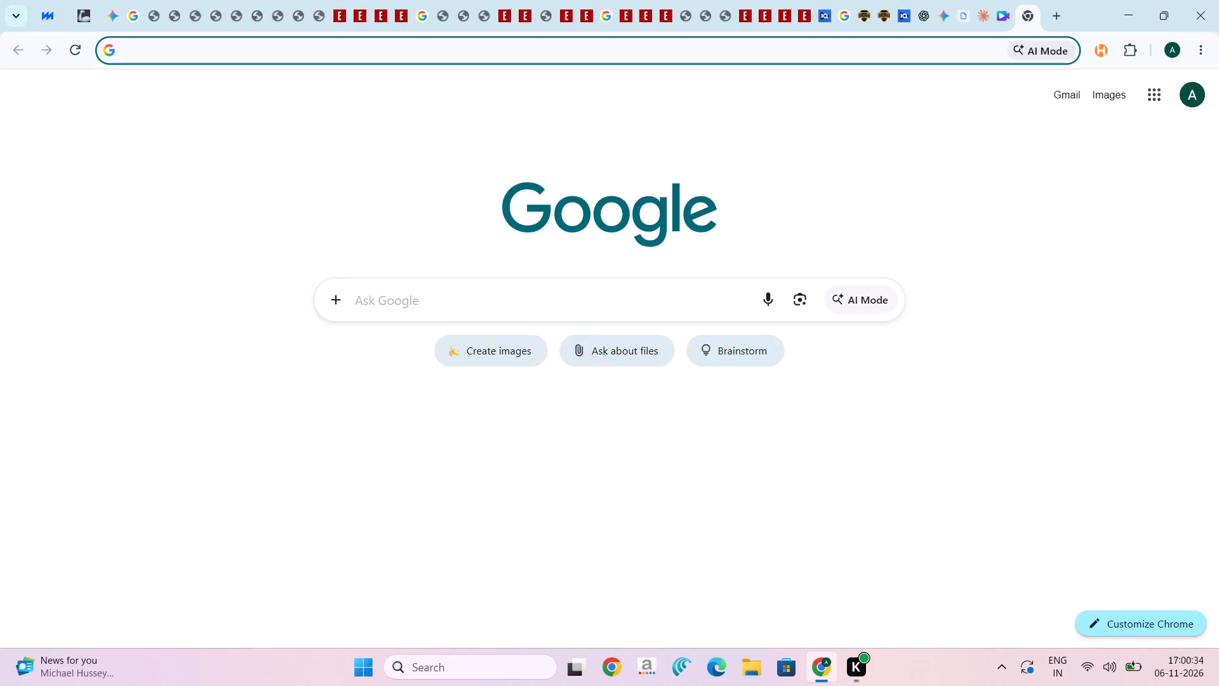
click(465, 306)
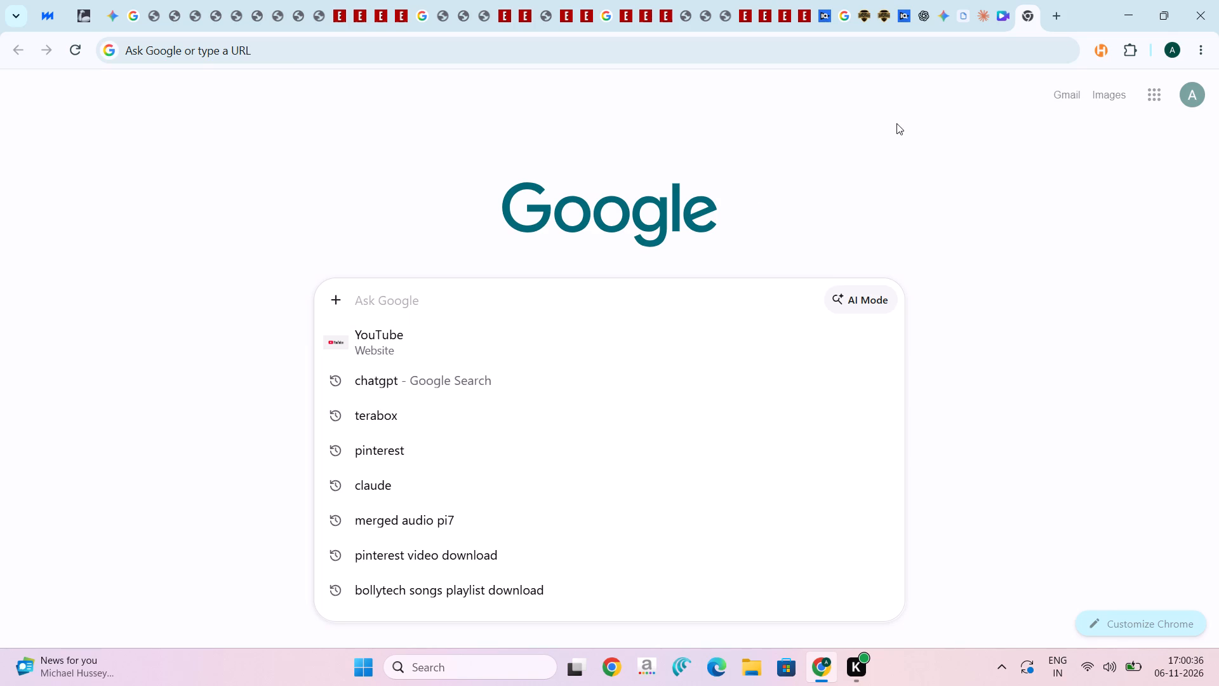
key(v)
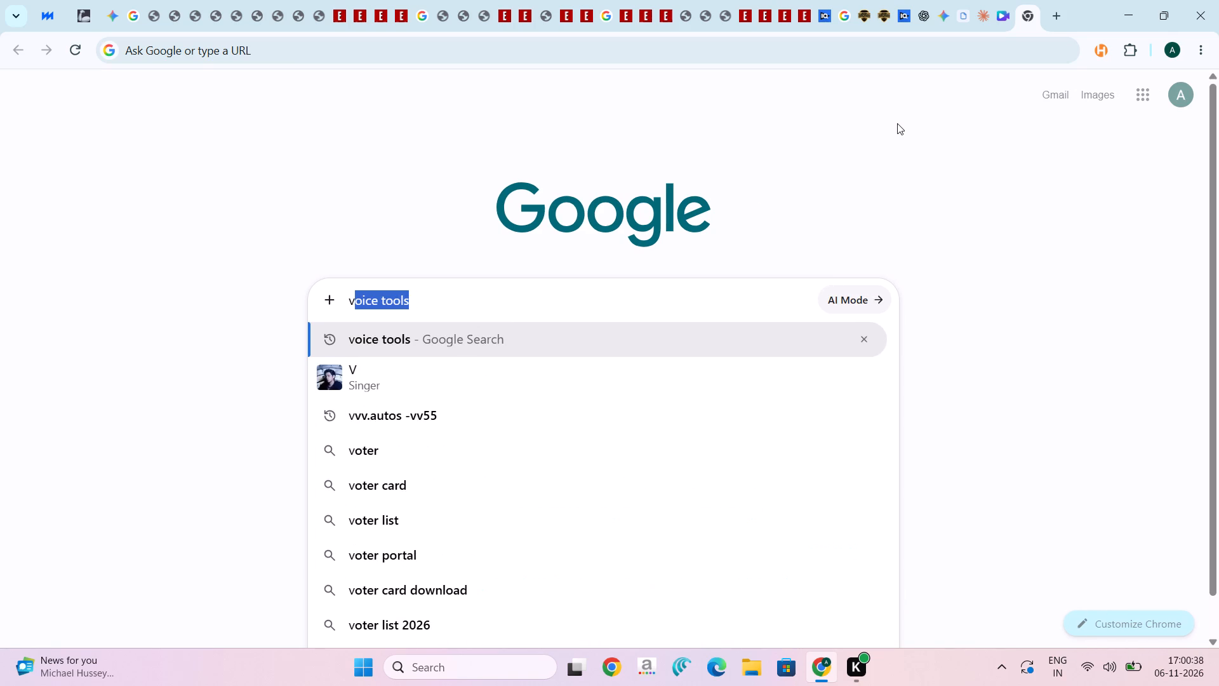
key(BackSpace)
key(BackSpace)
key(BackSpace)
key(BackSpace)
key(BackSpace)
key(BackSpace)
key(BackSpace)
key(BackSpace)
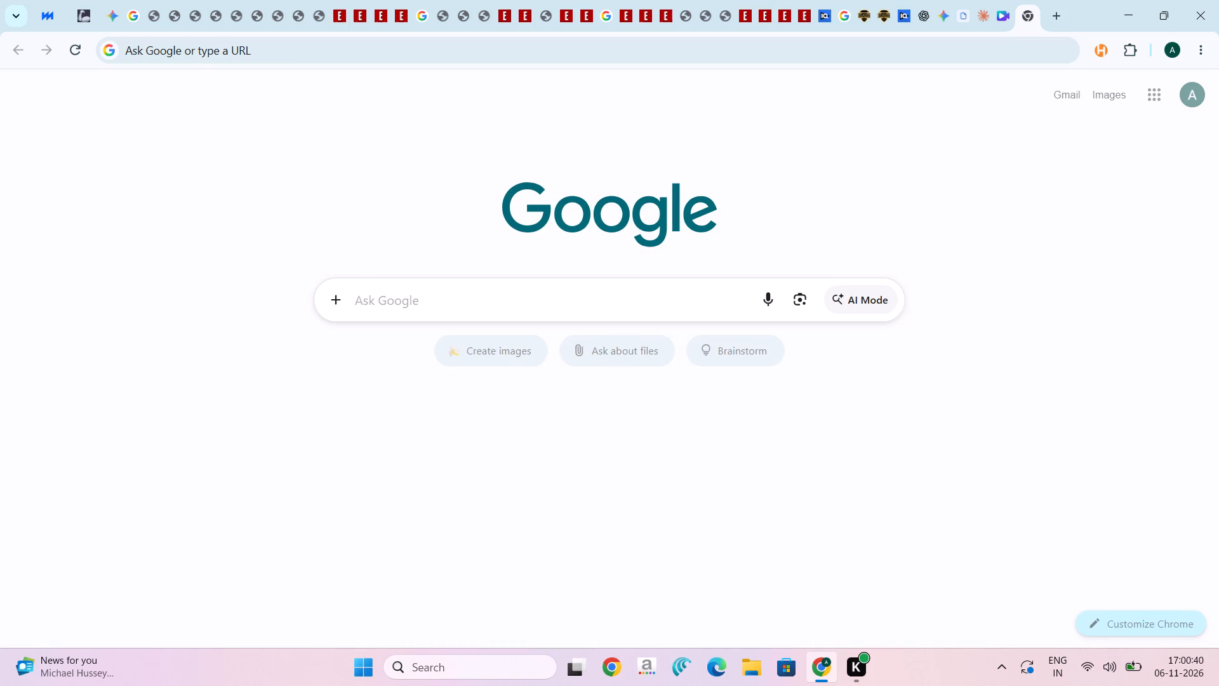
text(video watermark remove online free)
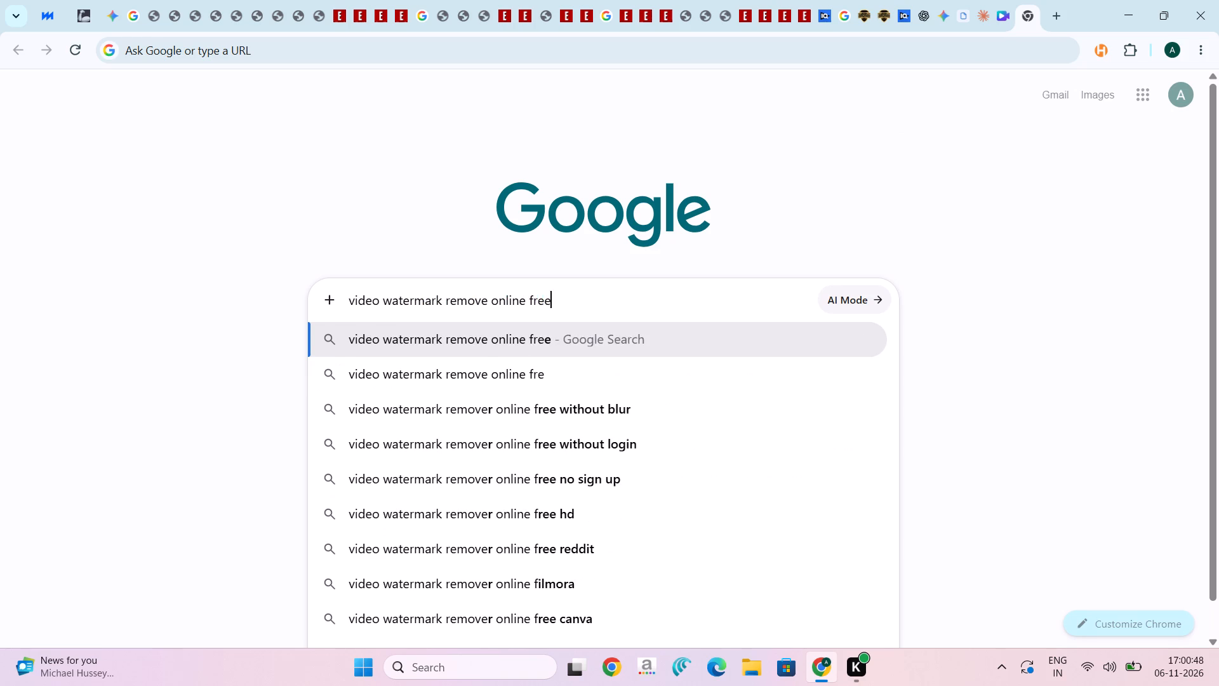
key(Return)
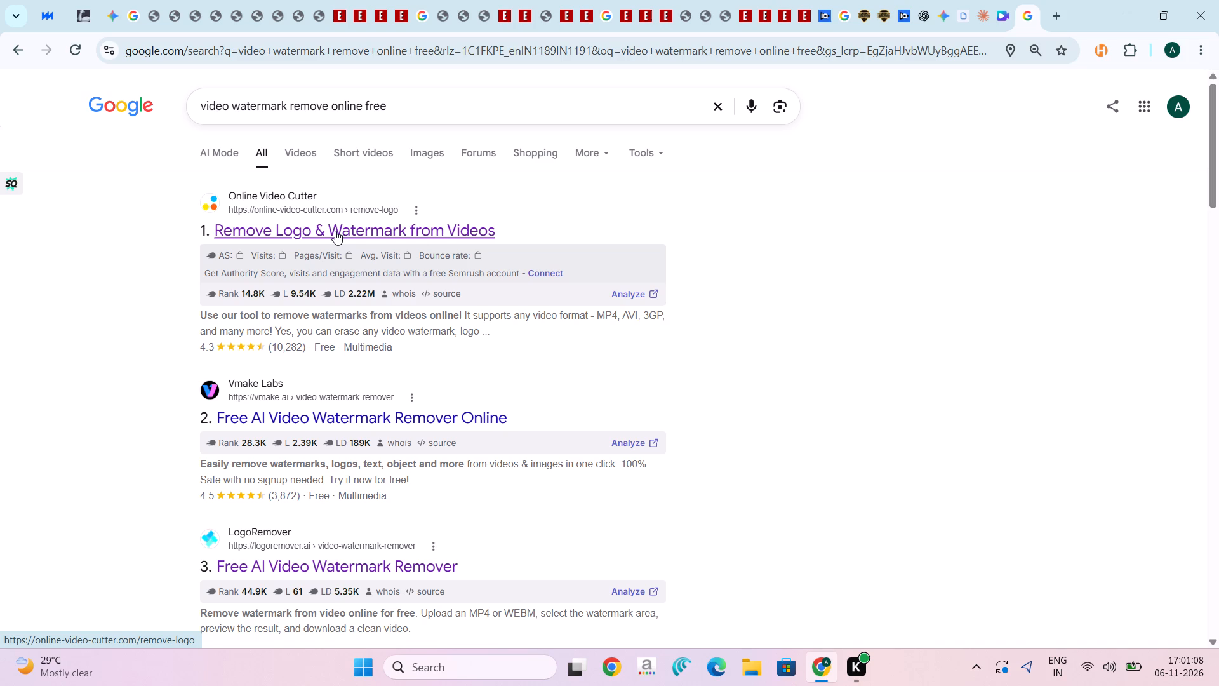
Browse the search results and open the videokit.cc Free Online Video Watermark Remover.
scroll(390, 295, down, 1)
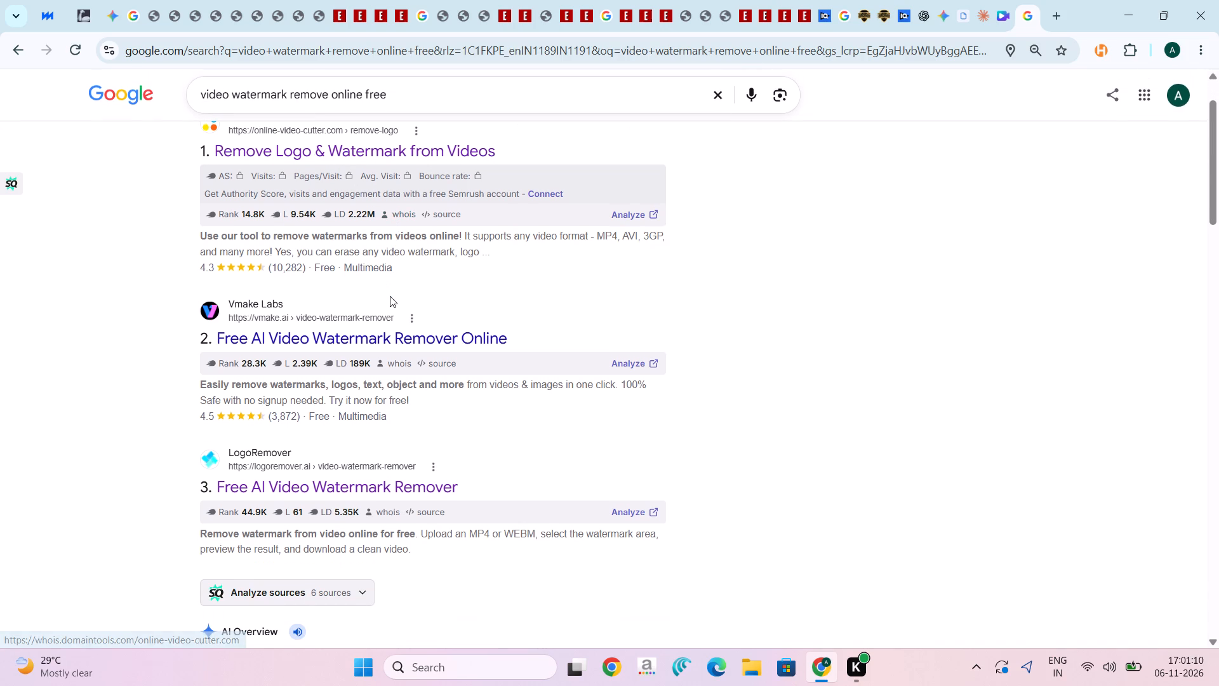
scroll(390, 296, down, 4)
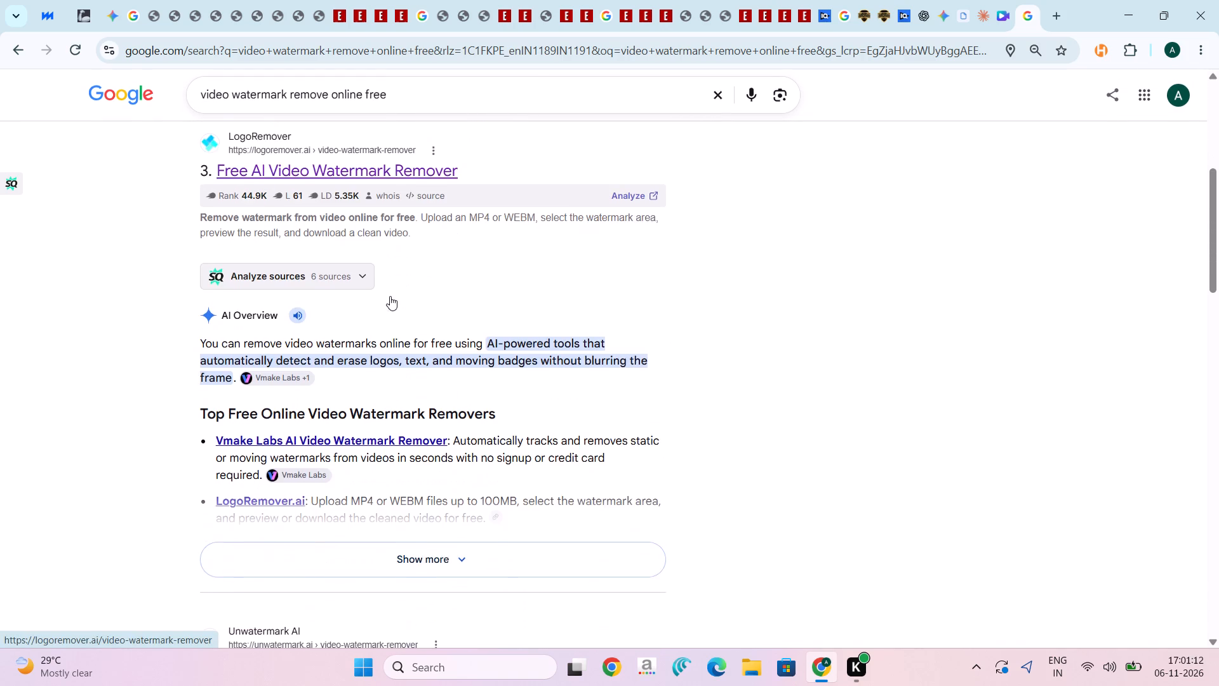
scroll(390, 296, down, 6)
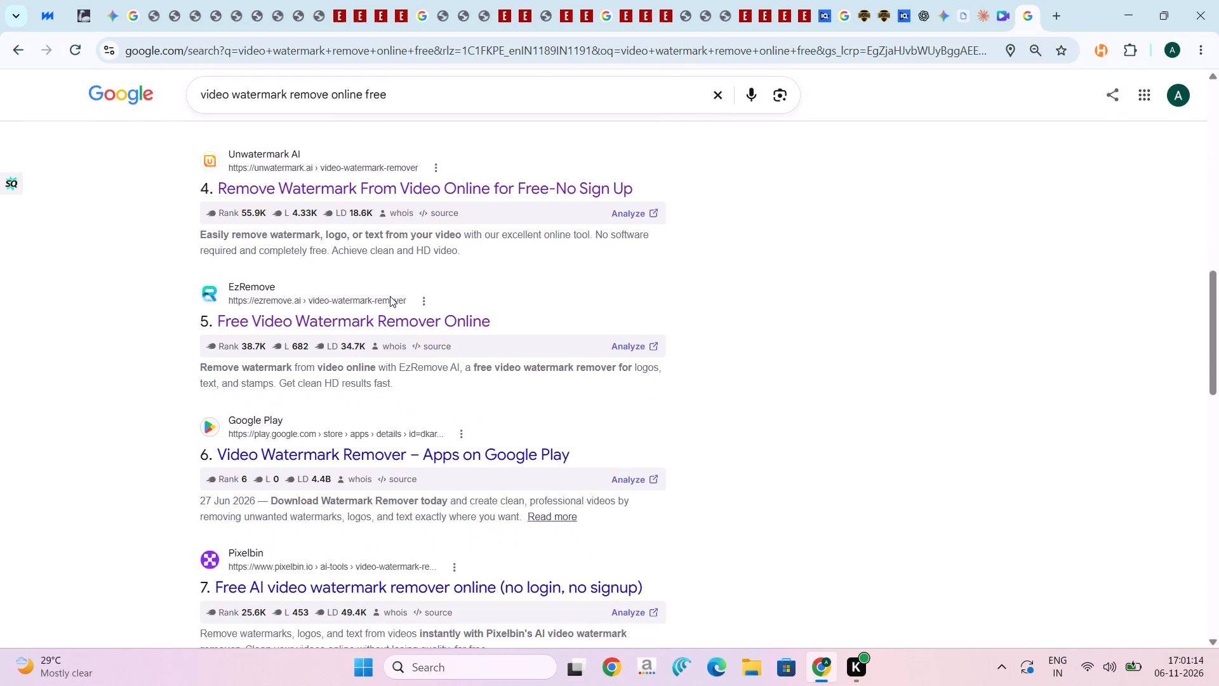
scroll(390, 296, down, 5)
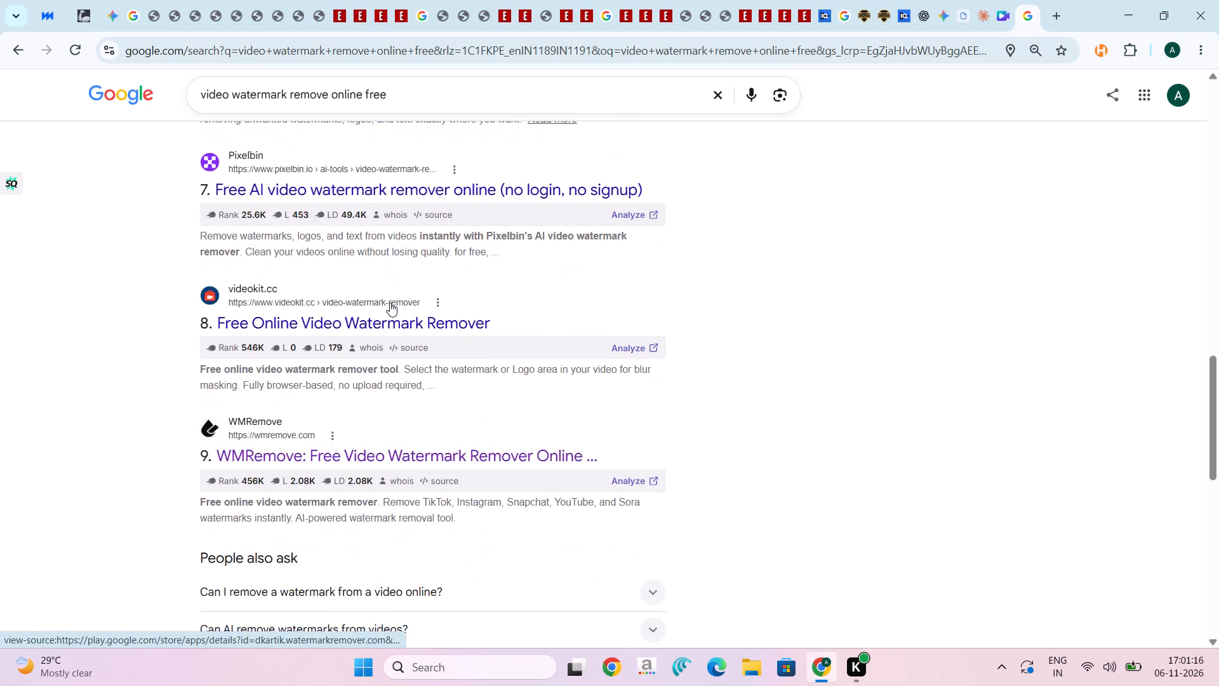
scroll(390, 302, down, 3)
scroll(390, 302, up, 3)
click(390, 302)
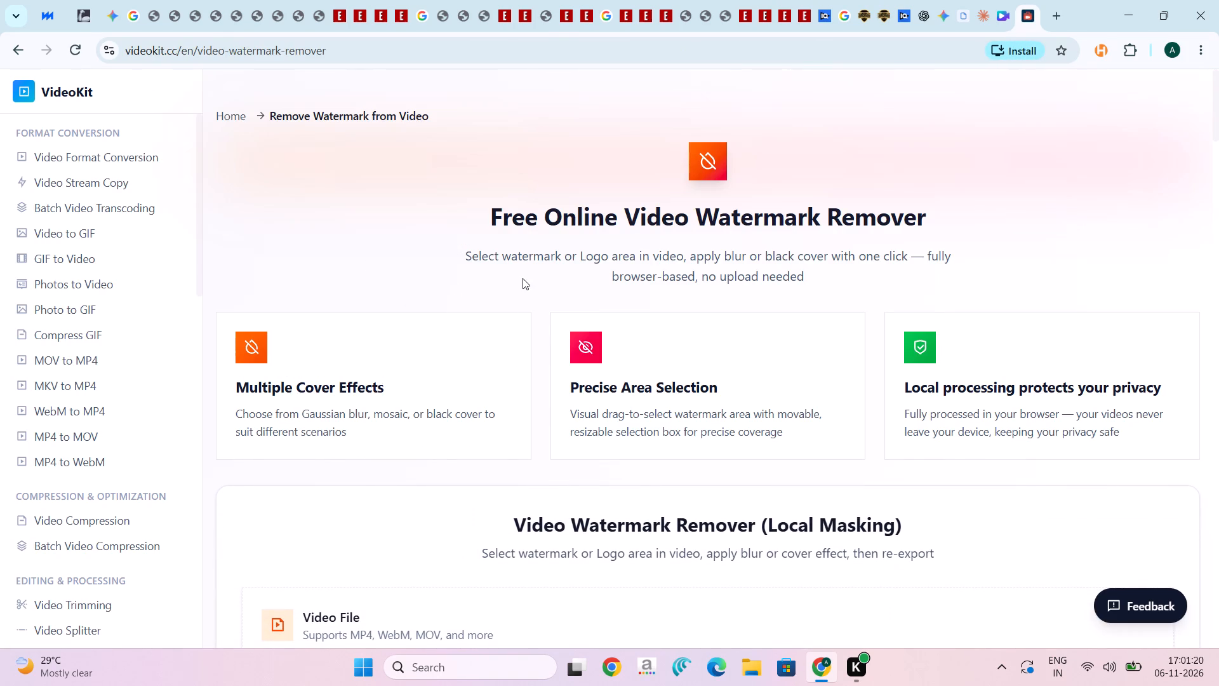
Load the edf4c8d2-ef51-4ffa-94a6-0402e3a66224 MP4 from Downloads into the VideoKit watermark remover.
scroll(534, 363, down, 4)
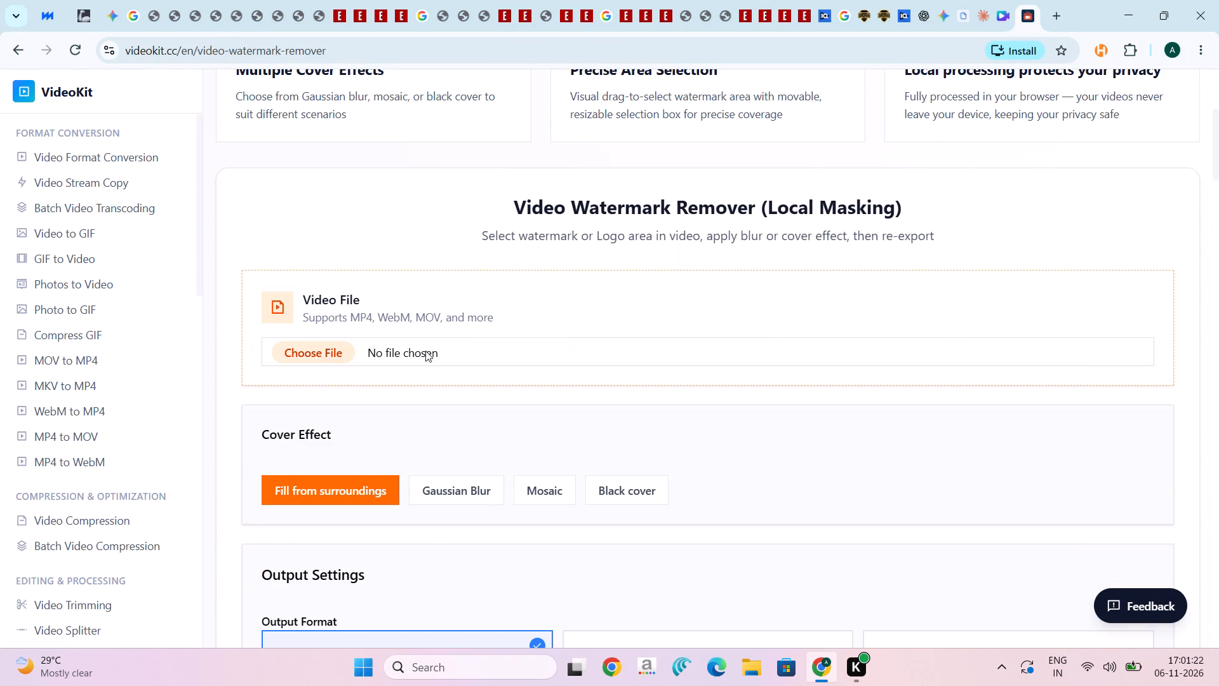
click(347, 348)
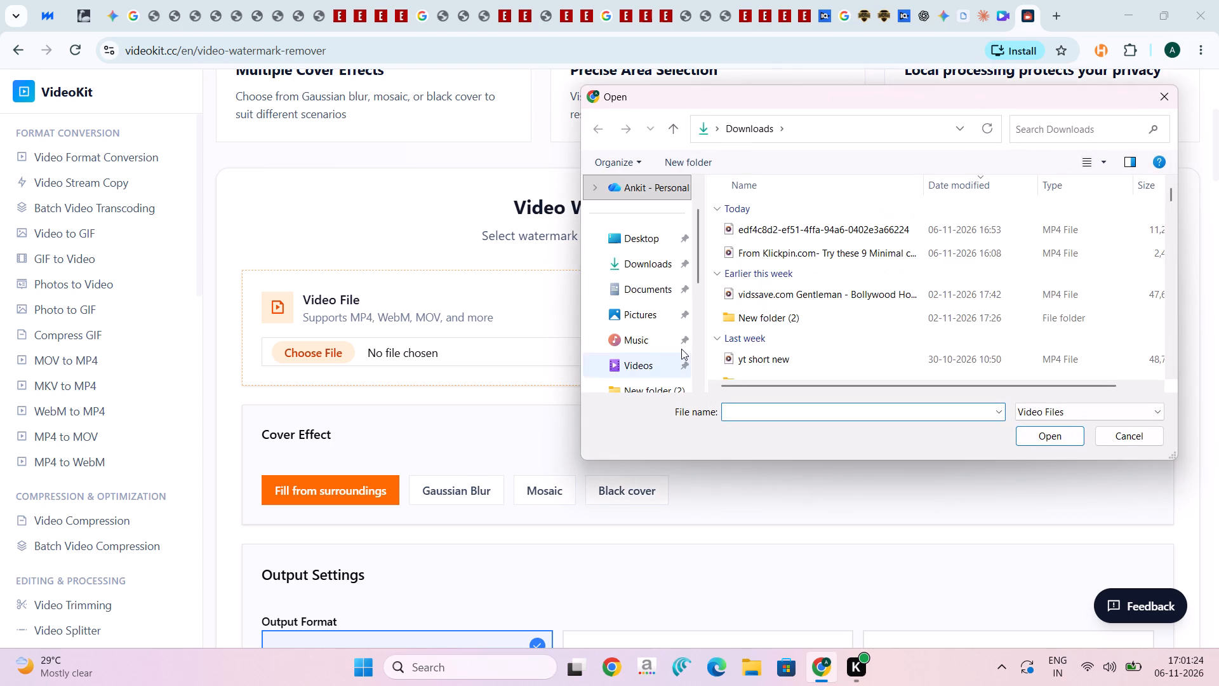
click(787, 236)
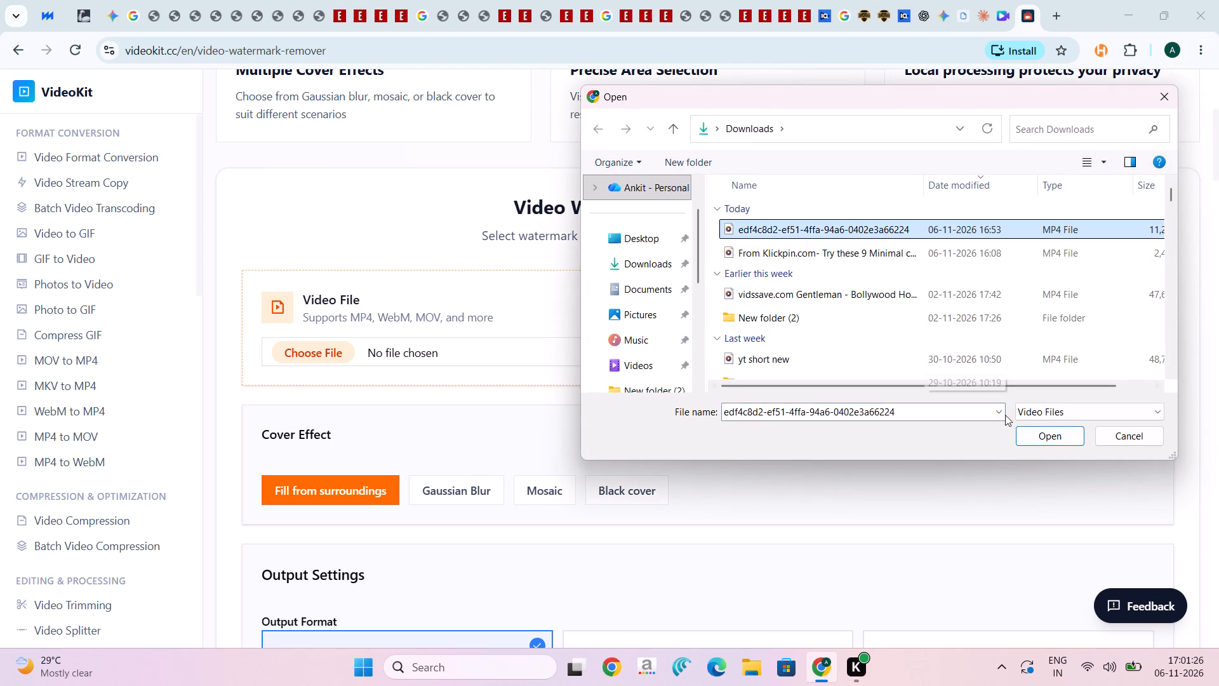
click(1026, 429)
Mark a watermark area of about 134×30 px over the "AI generated" text in the video preview.
scroll(665, 390, down, 2)
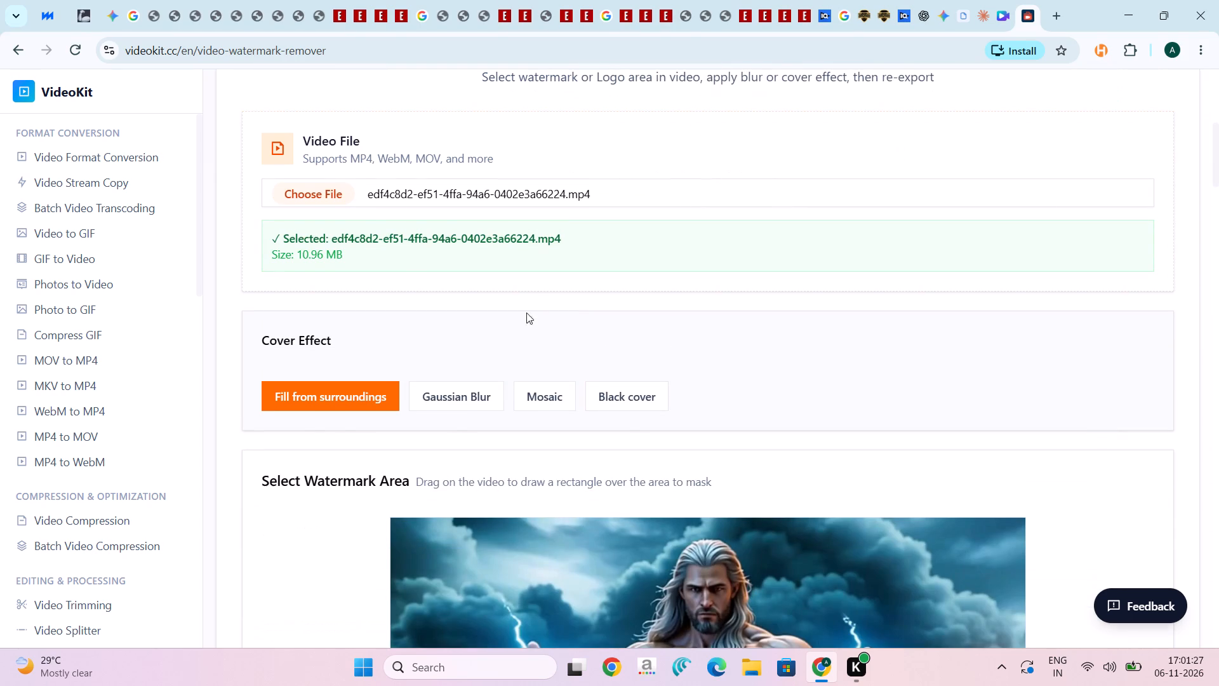
scroll(578, 309, down, 7)
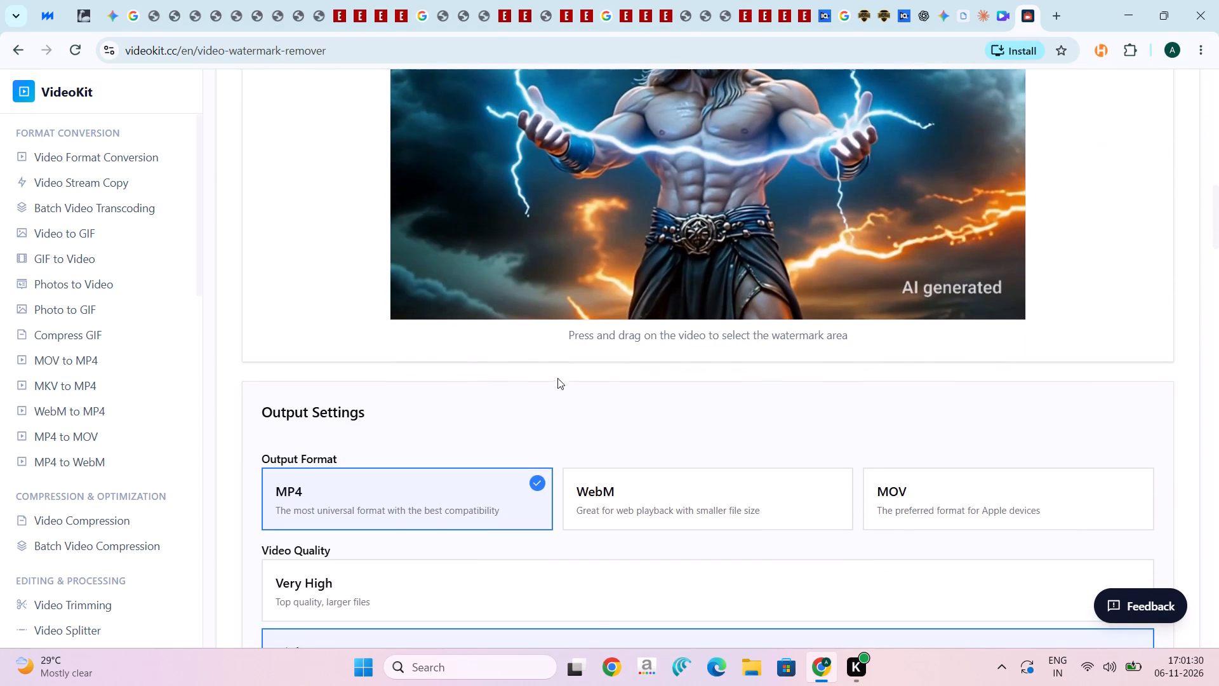
scroll(553, 431, down, 1)
scroll(545, 370, down, 2)
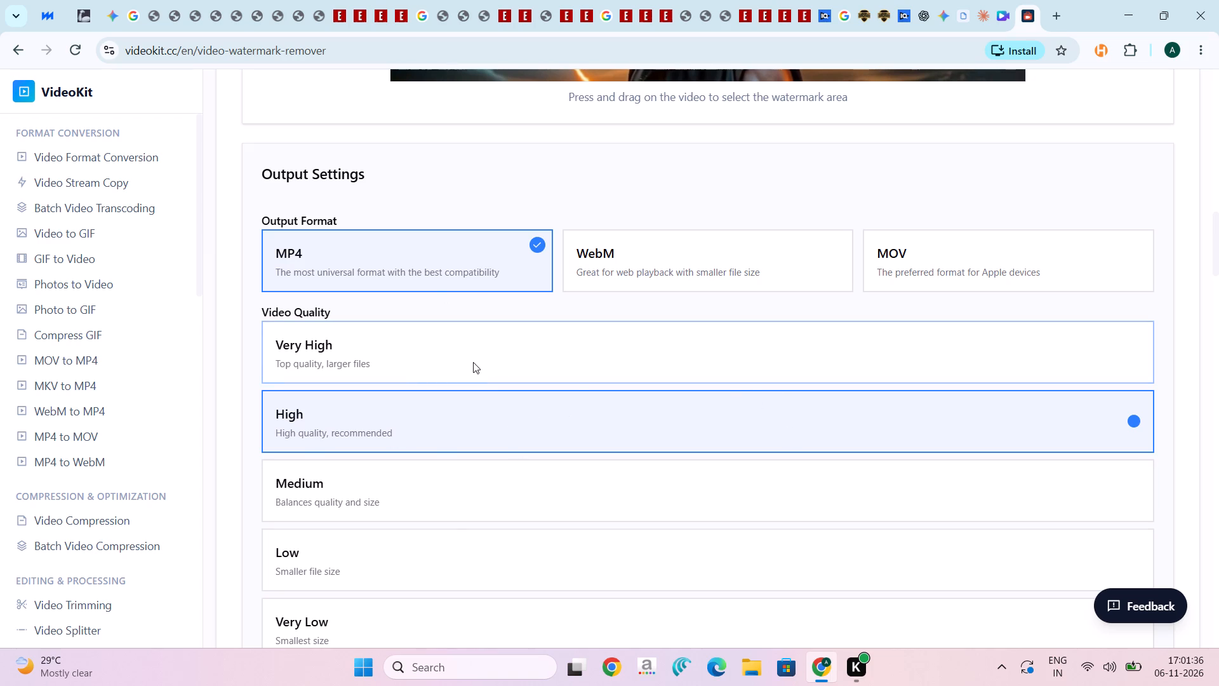
scroll(623, 309, down, 6)
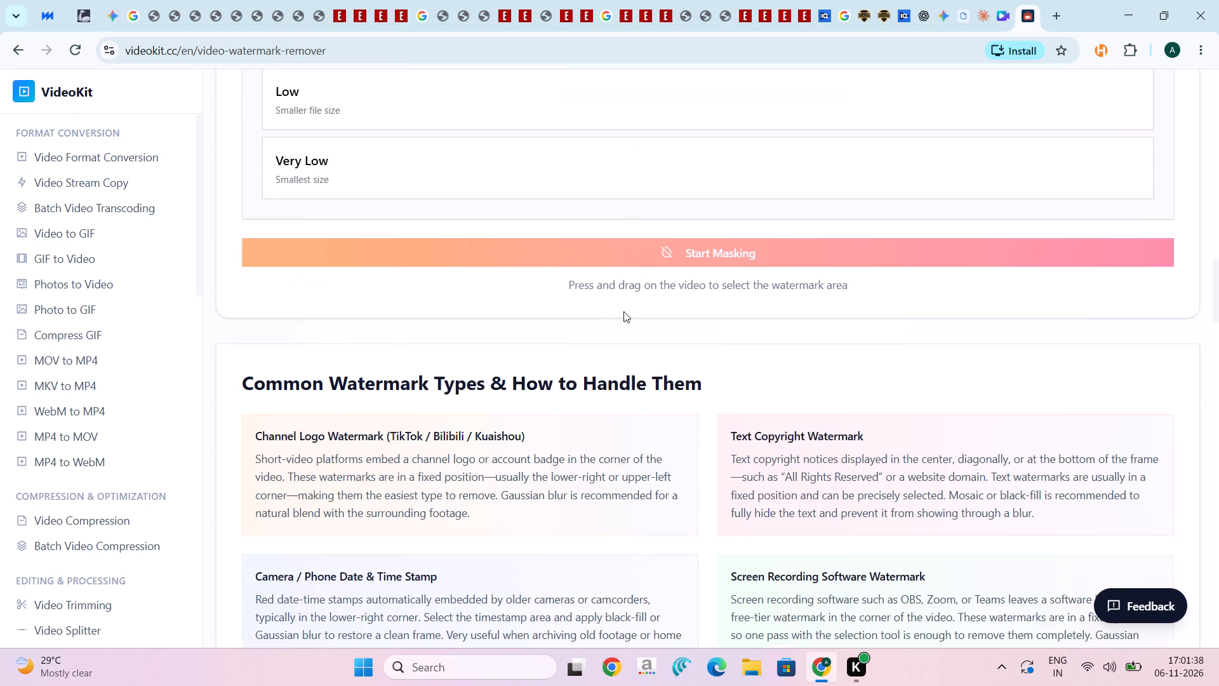
scroll(747, 333, up, 11)
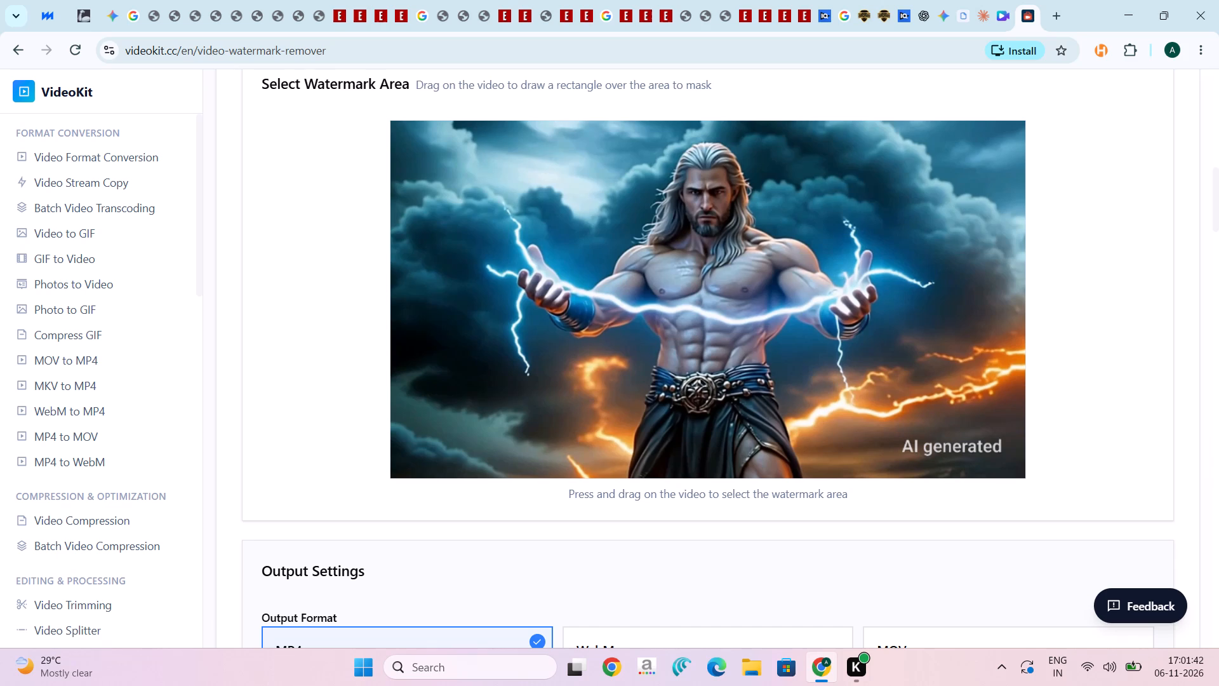
drag(904, 442, 944, 455)
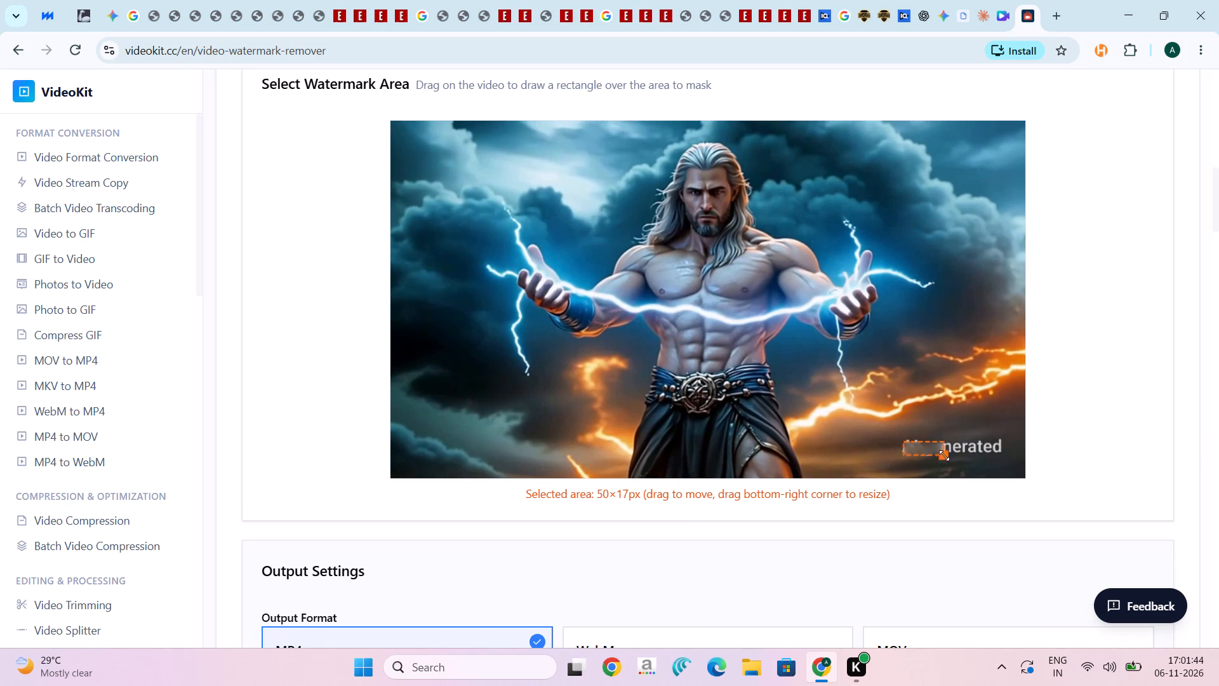
drag(944, 455, 1006, 457)
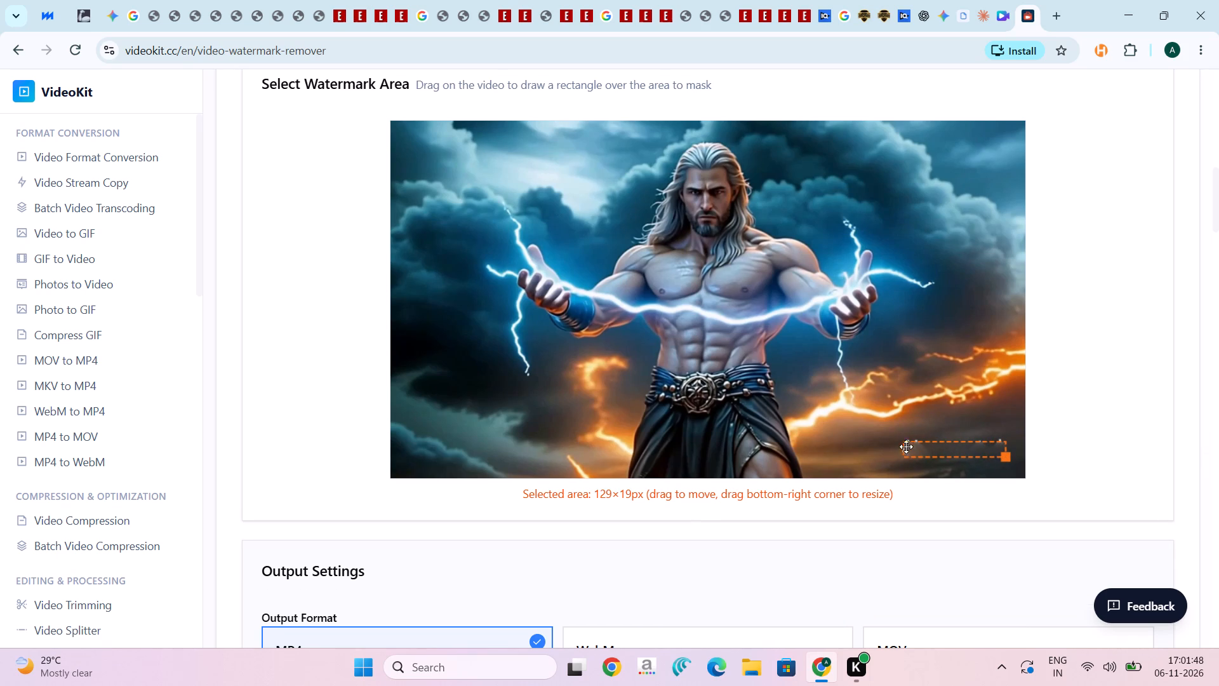
drag(907, 445, 902, 438)
drag(1005, 454, 1004, 455)
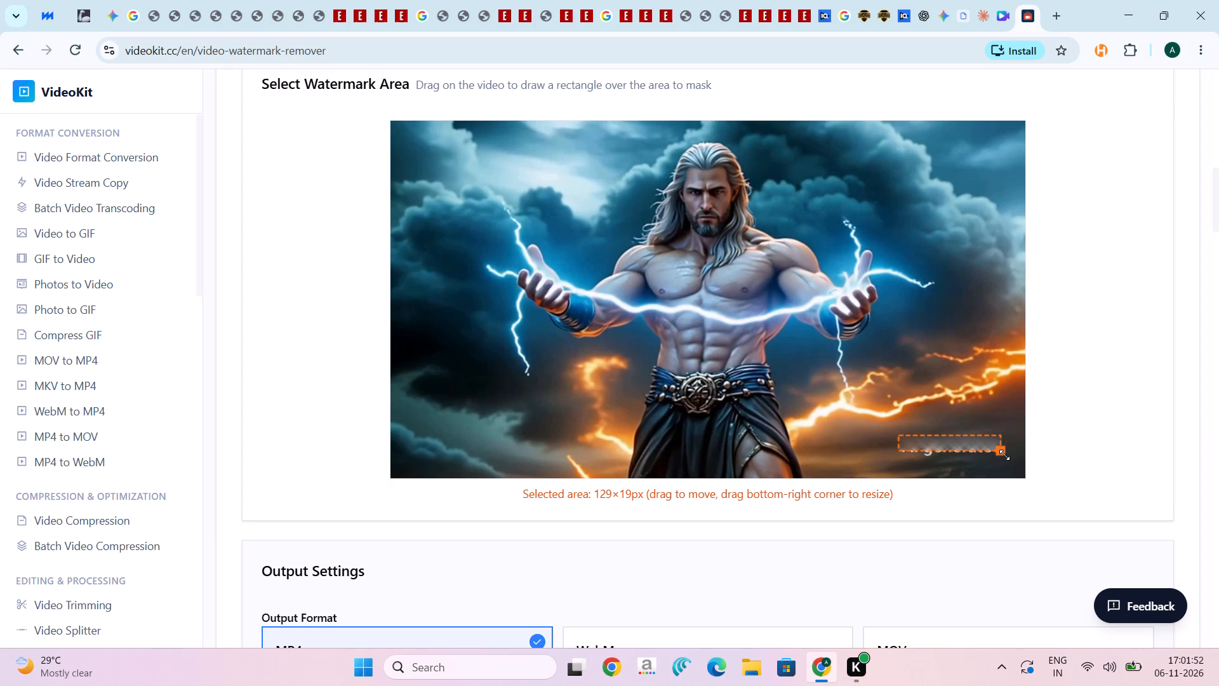
drag(1004, 455, 1009, 463)
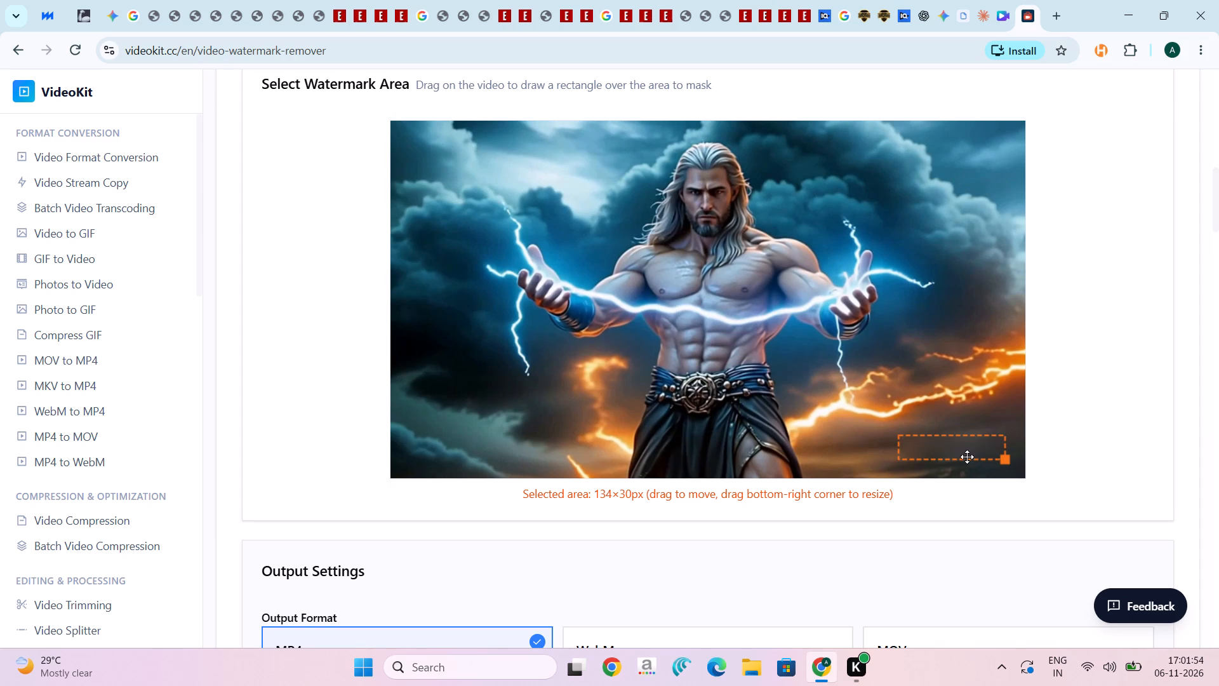
Start masking the selected watermark area, keeping MP4 output and High video quality.
scroll(820, 480, down, 3)
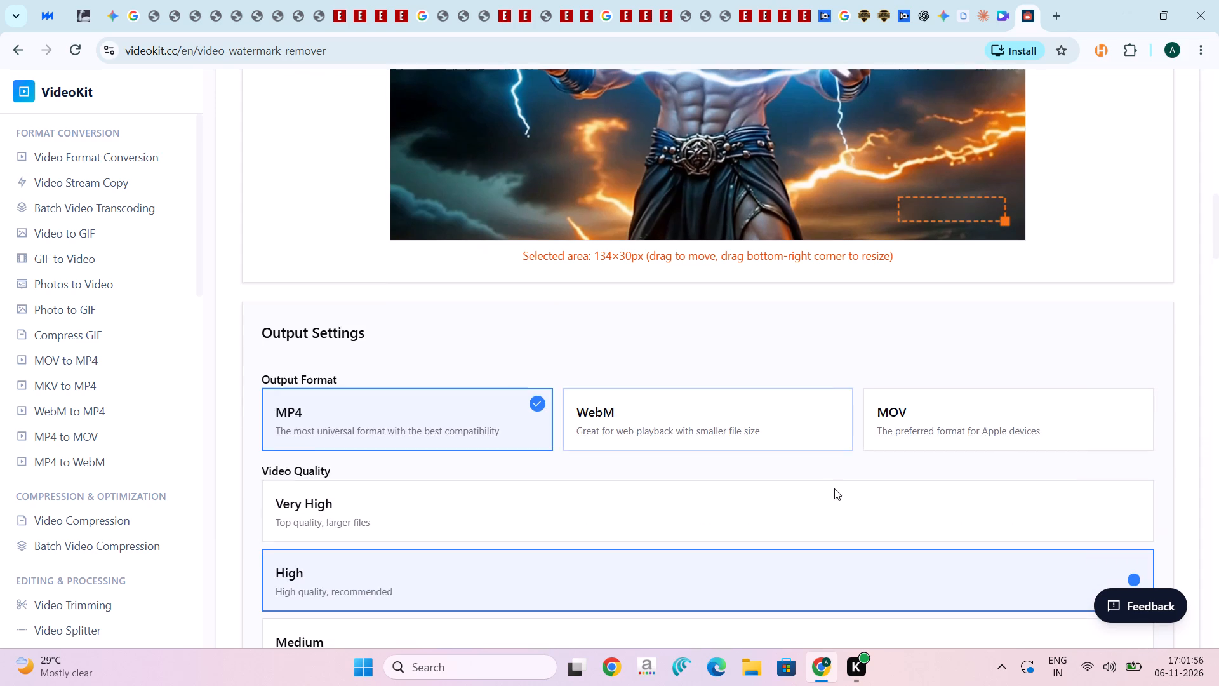
scroll(481, 337, down, 4)
scroll(911, 492, down, 2)
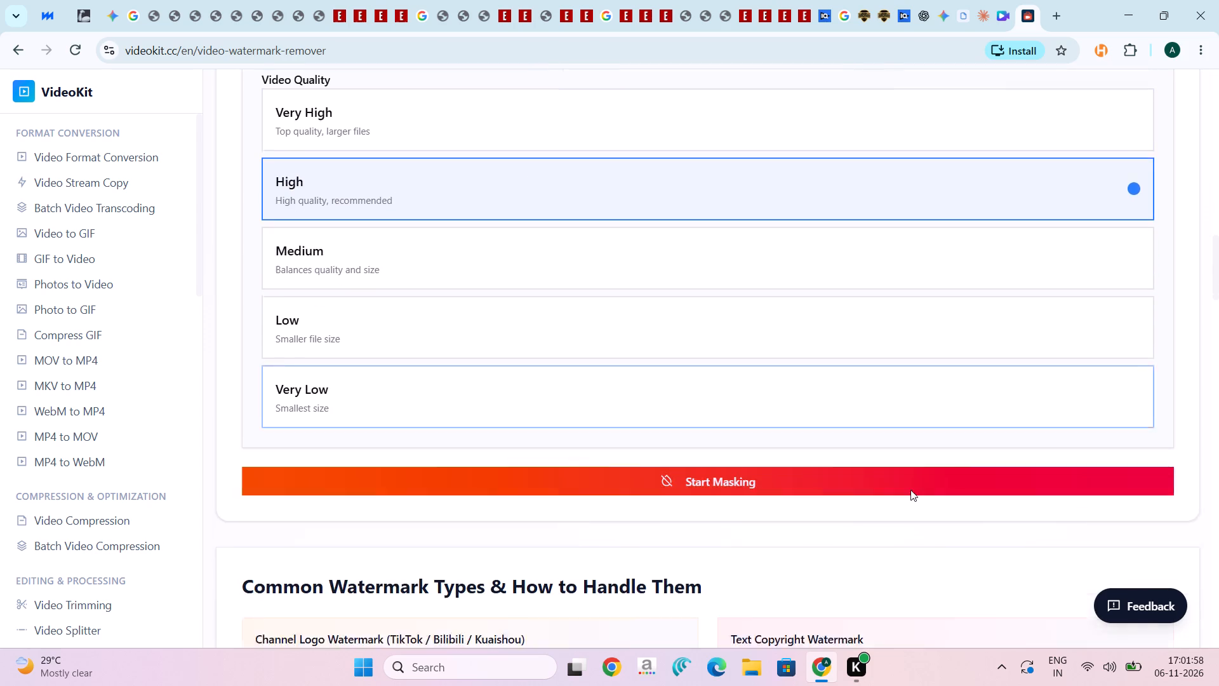
click(731, 394)
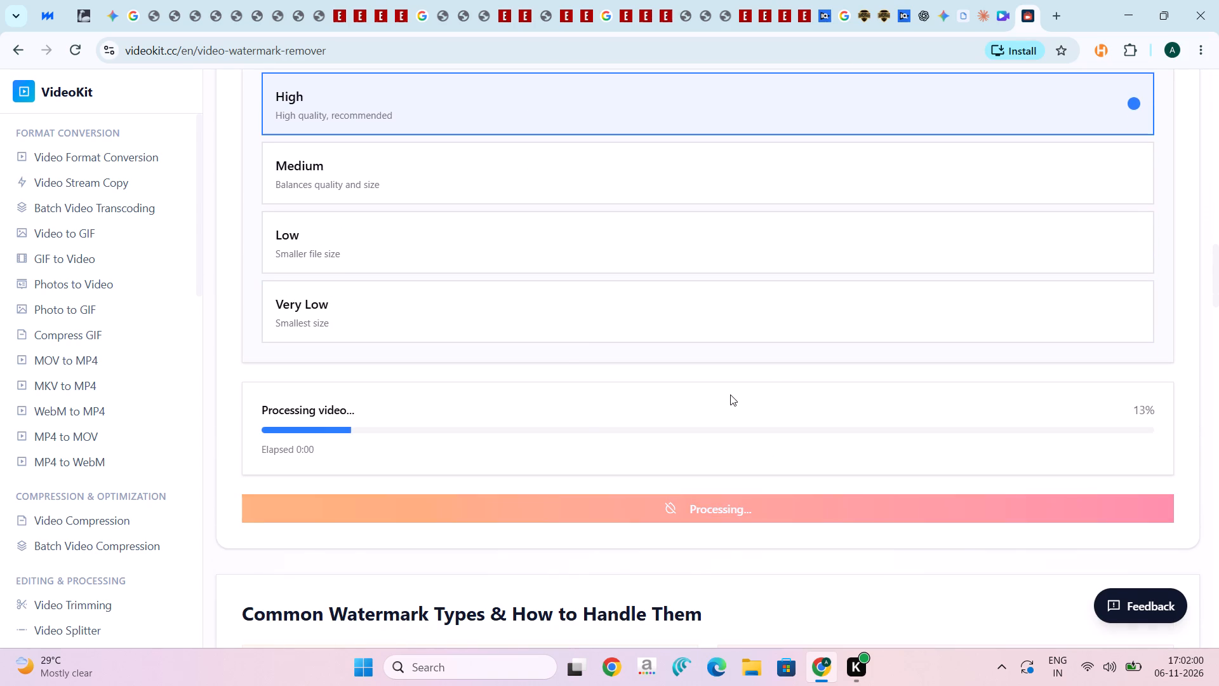
Download the processed video edf4c8d2-ef51-4ffa-94a6-0402e3a66224_masked.mp4.
scroll(771, 380, up, 5)
scroll(822, 375, up, 3)
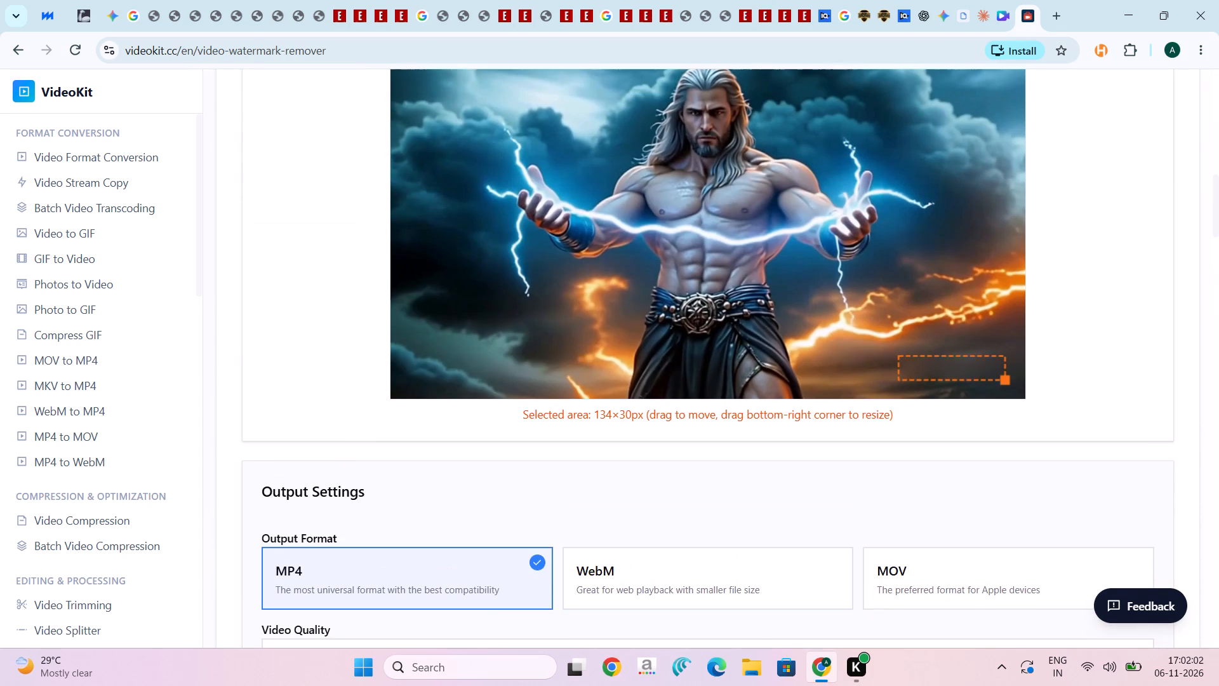
scroll(864, 389, up, 1)
scroll(1004, 368, down, 2)
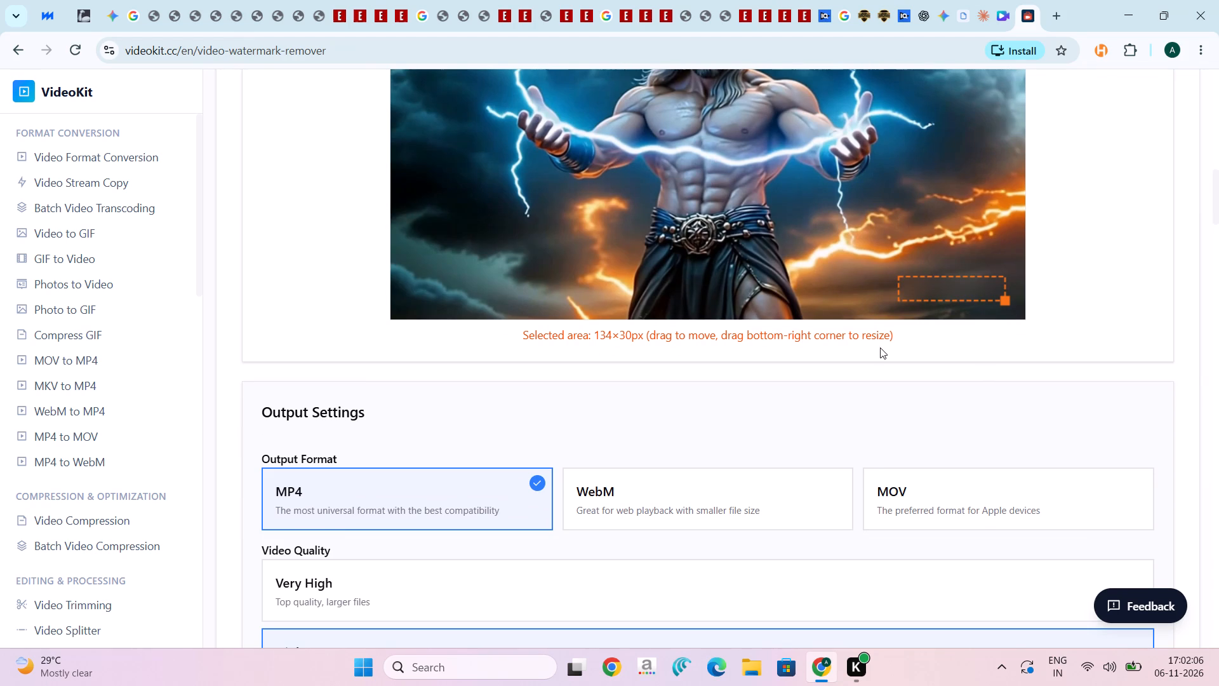
scroll(838, 372, down, 4)
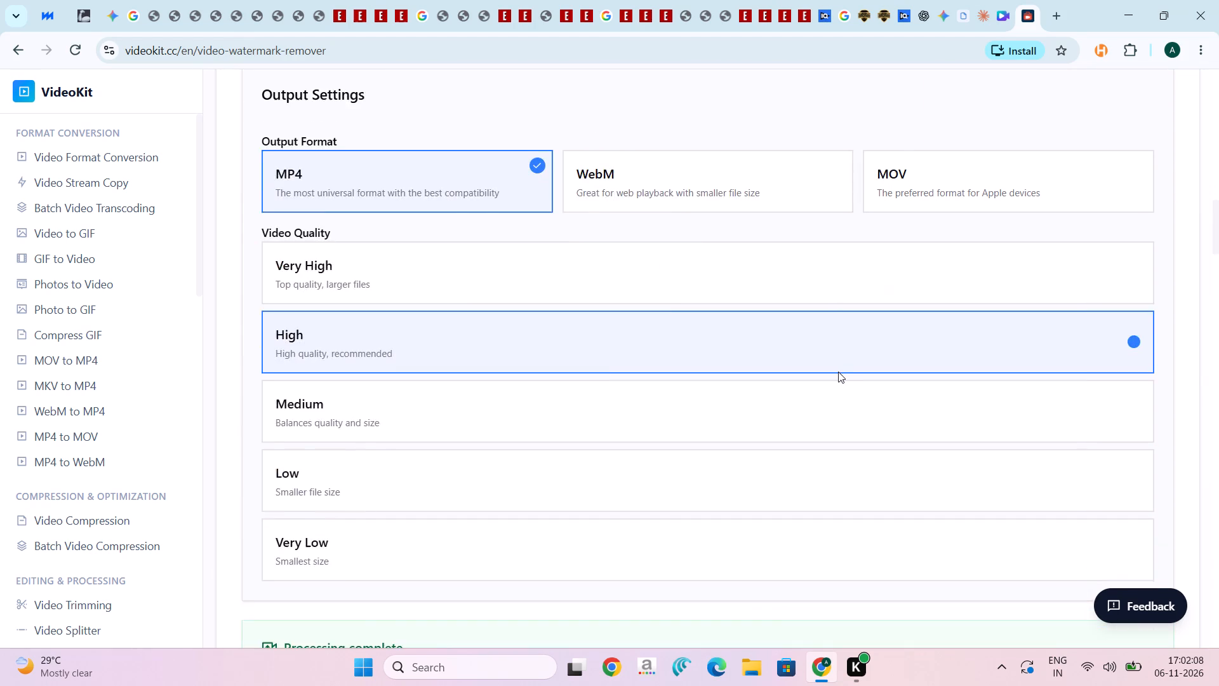
scroll(838, 372, down, 10)
scroll(934, 375, down, 3)
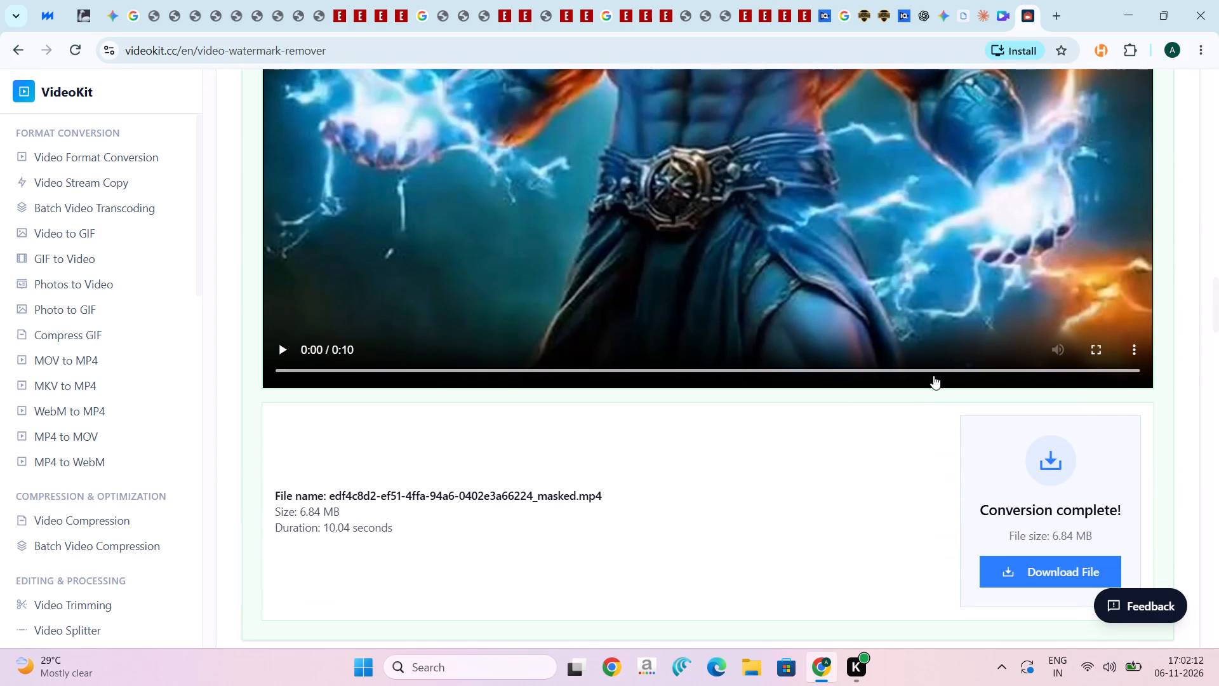
click(1030, 329)
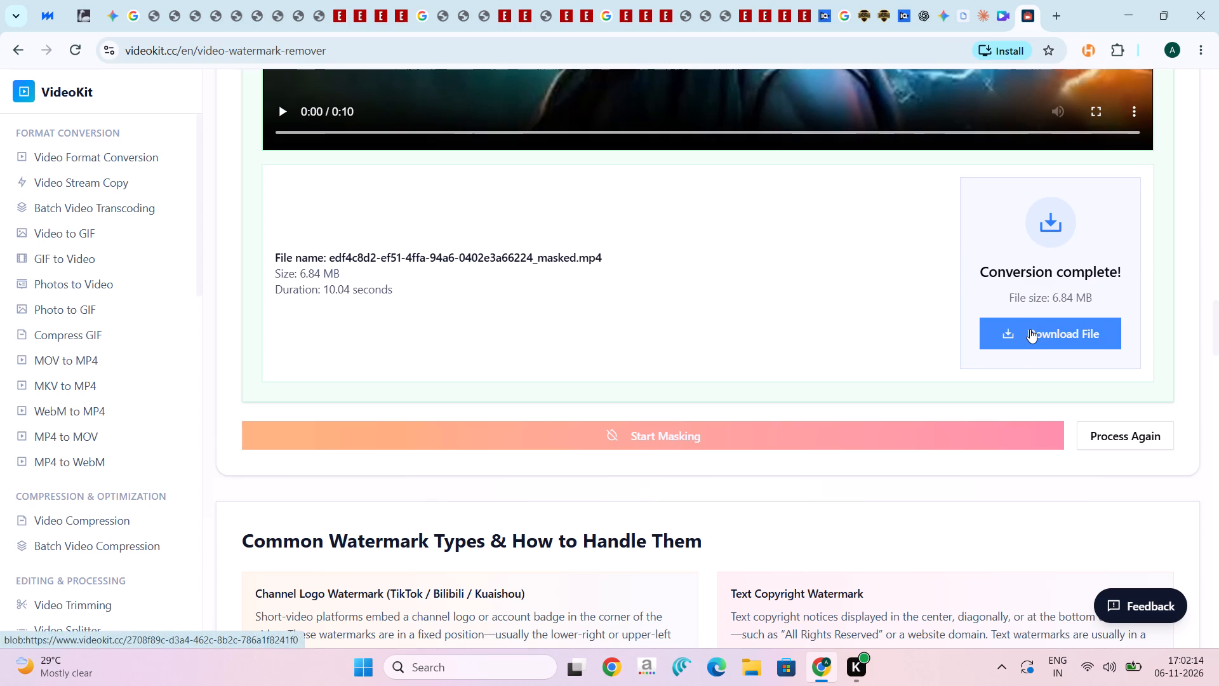
Open the downloaded masked video in Media Player to check the watermark removal, and close the player.
double_click(1051, 118)
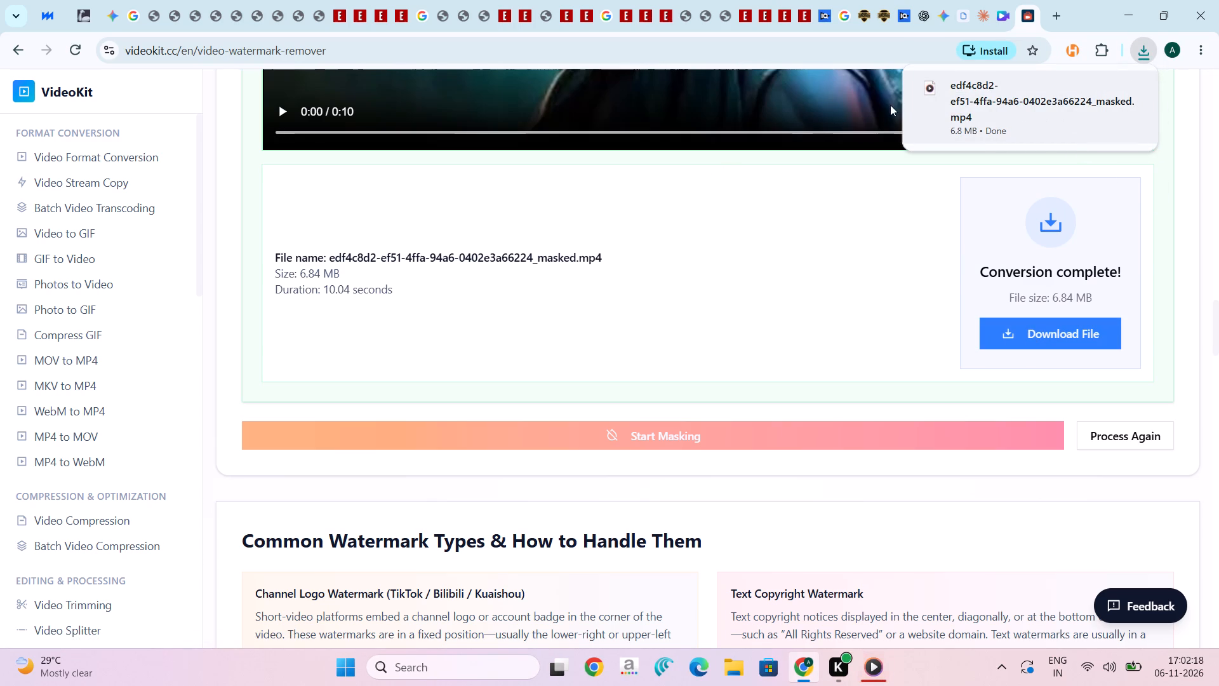
double_click(956, 96)
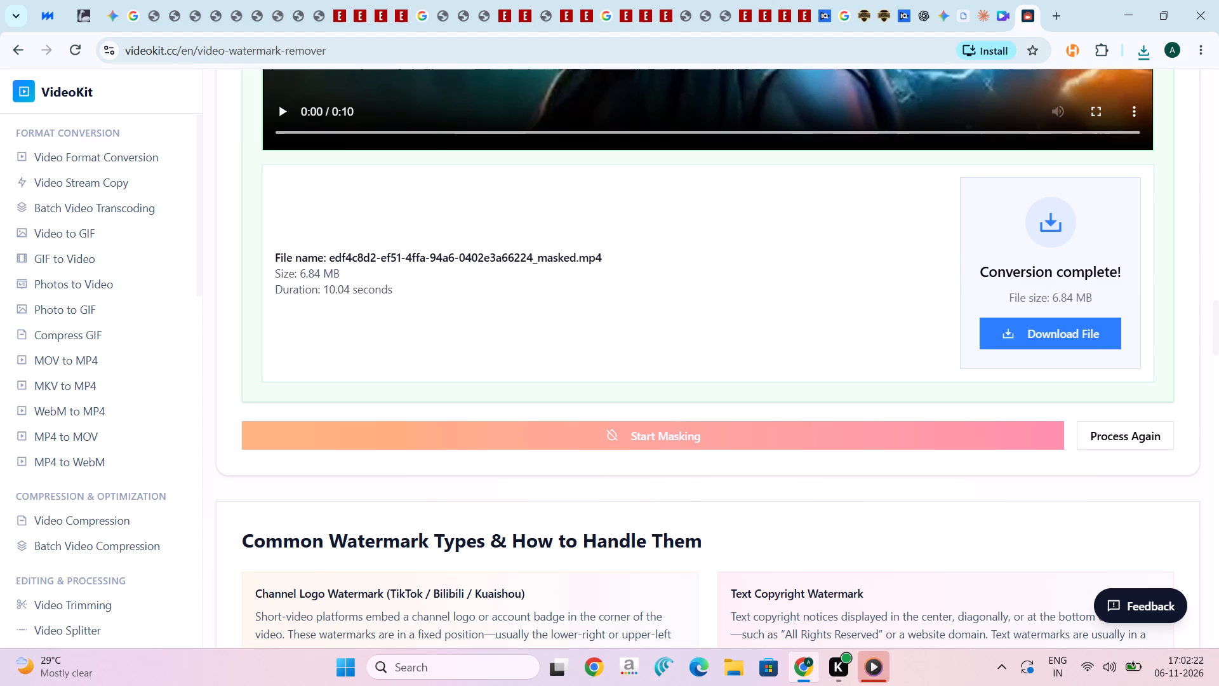
click(863, 678)
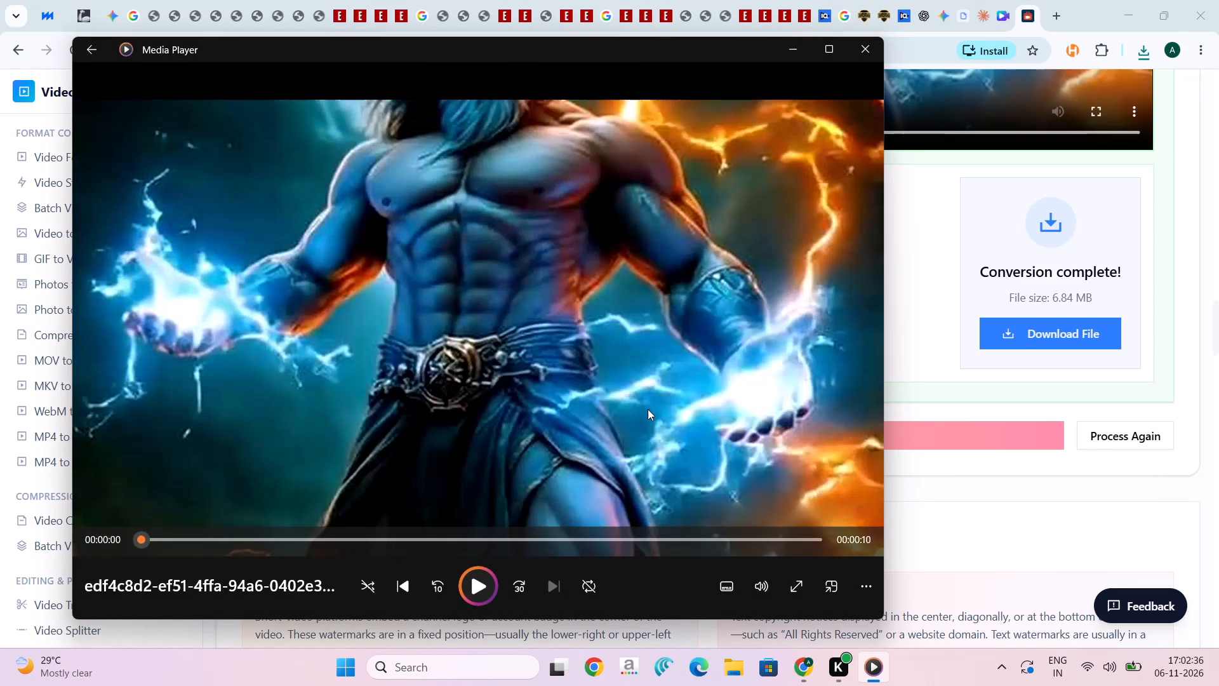
key(Escape)
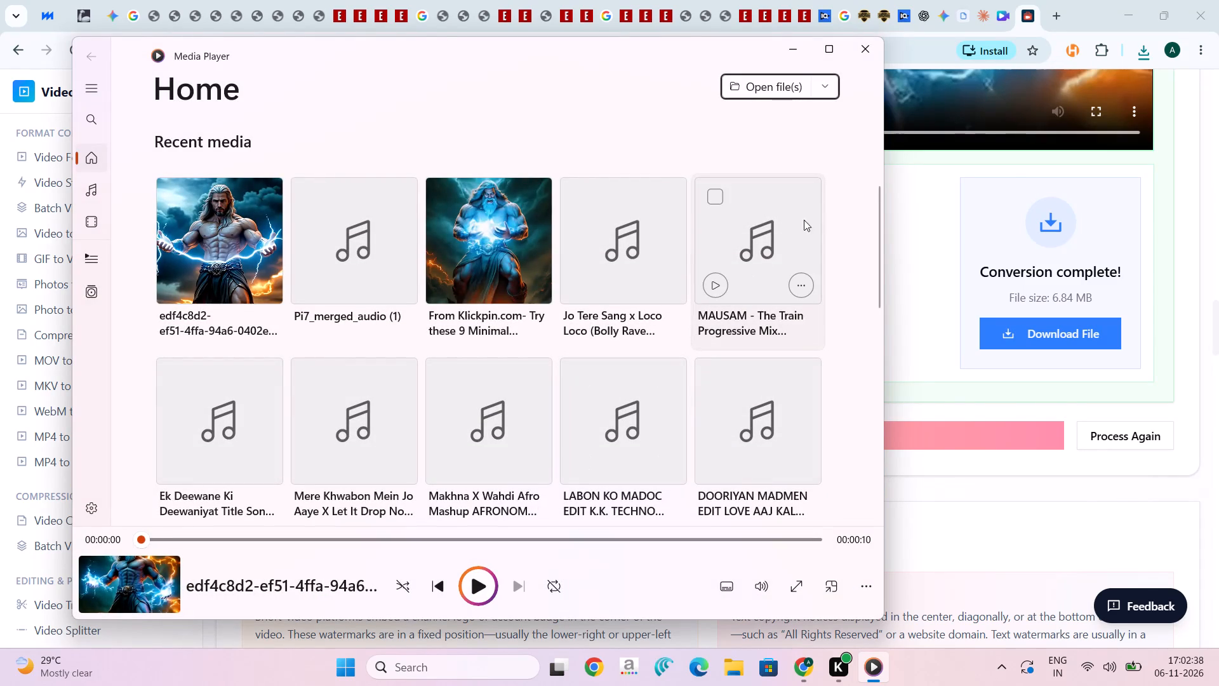
click(867, 48)
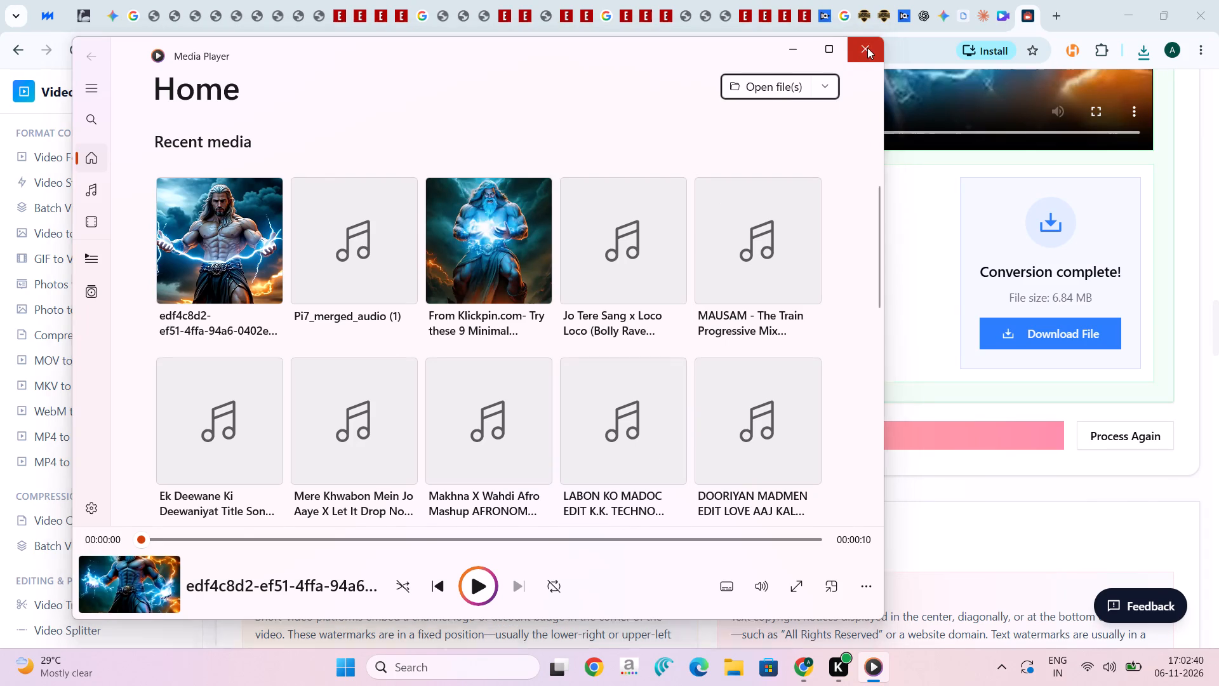
scroll(913, 288, up, 6)
scroll(1010, 186, up, 2)
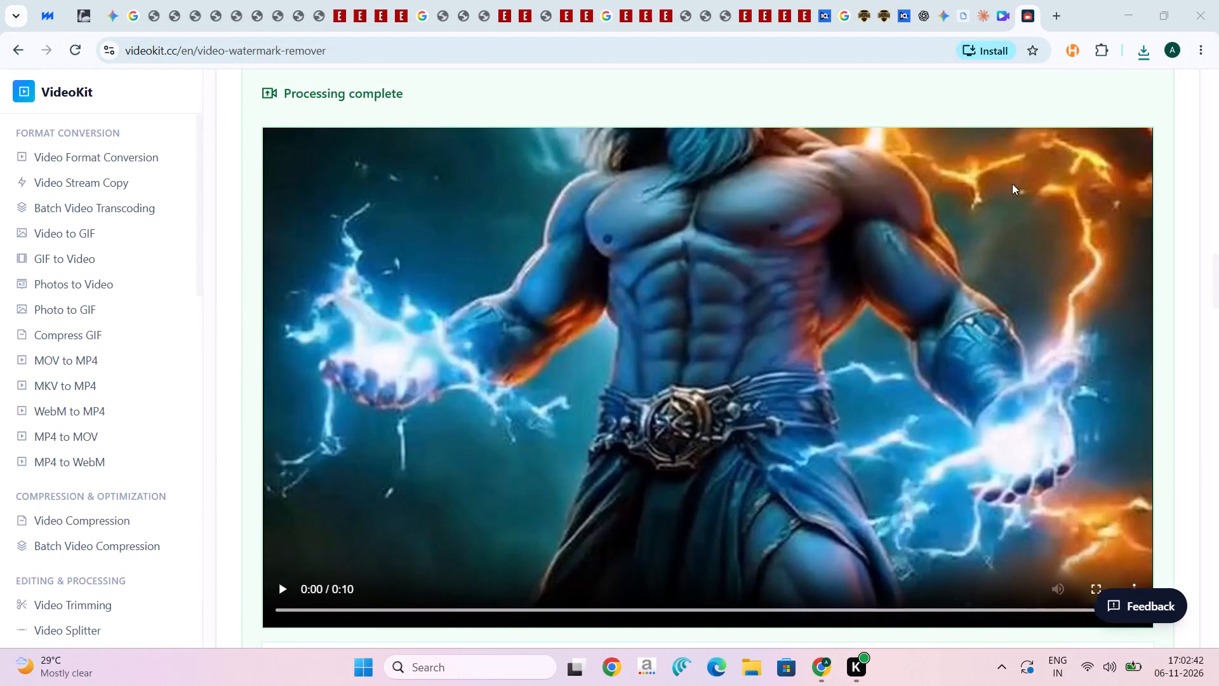
scroll(1012, 184, up, 5)
Switch to the Canva design and upload edf4c8d2-ef51-4ffa-94a6-0402e3a66224_masked from Downloads.
click(999, 20)
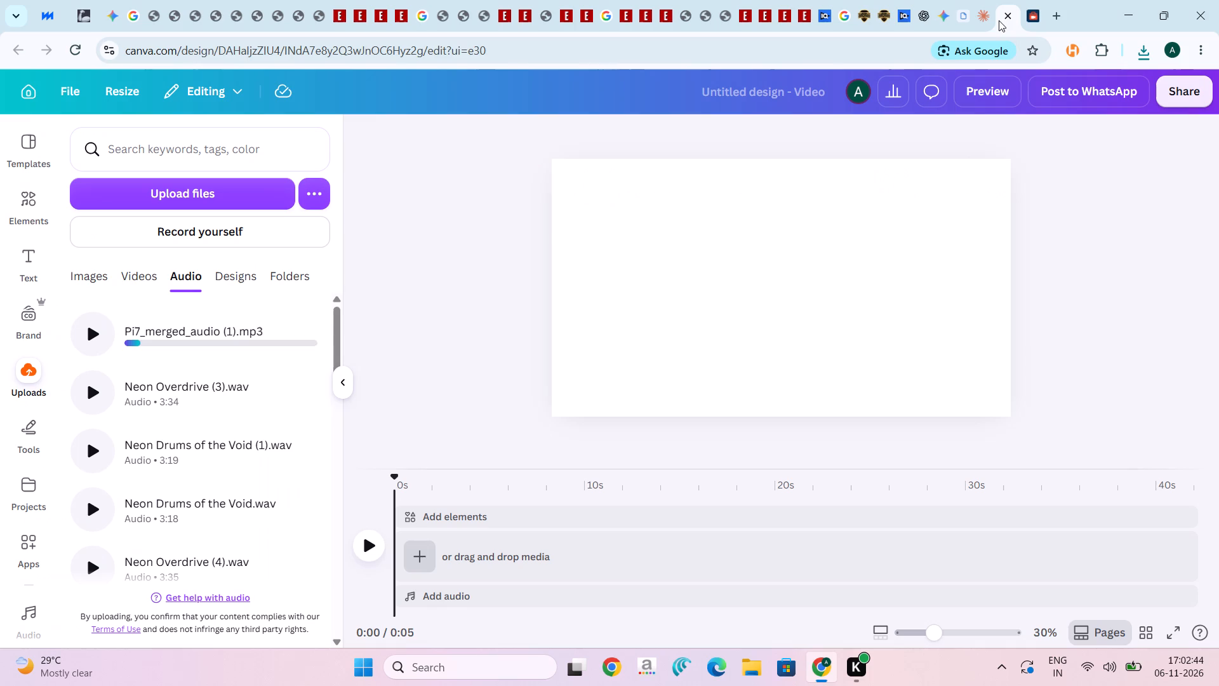
click(167, 209)
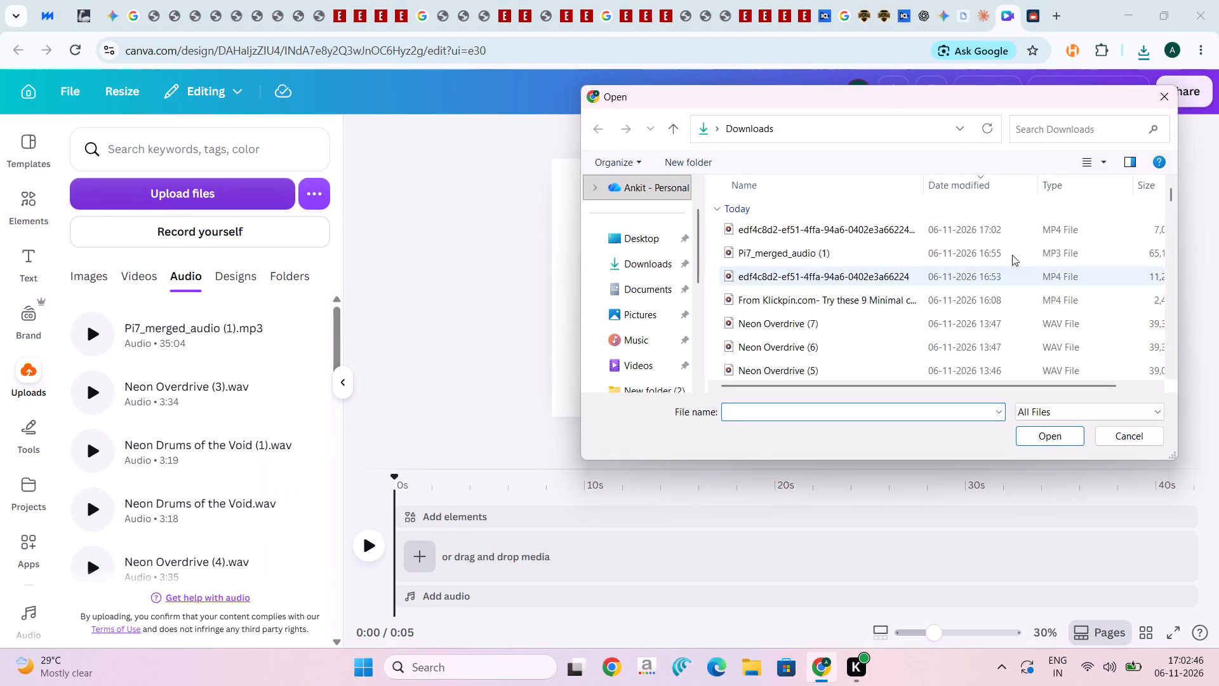
click(819, 232)
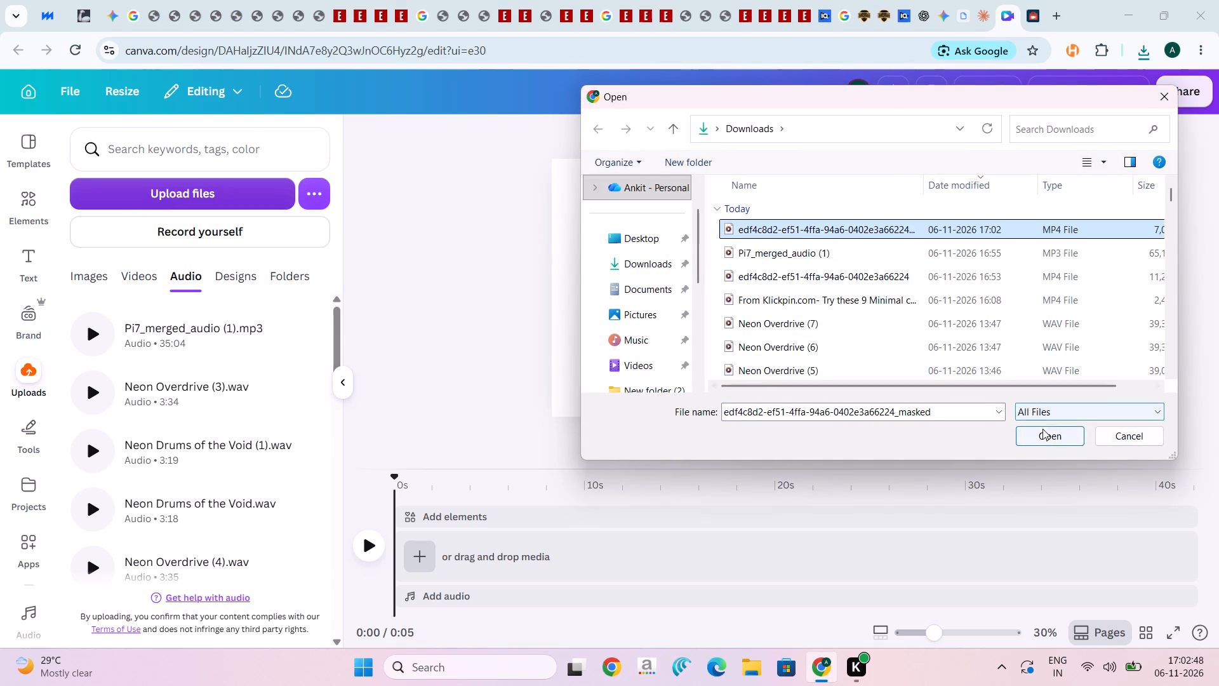
click(1046, 436)
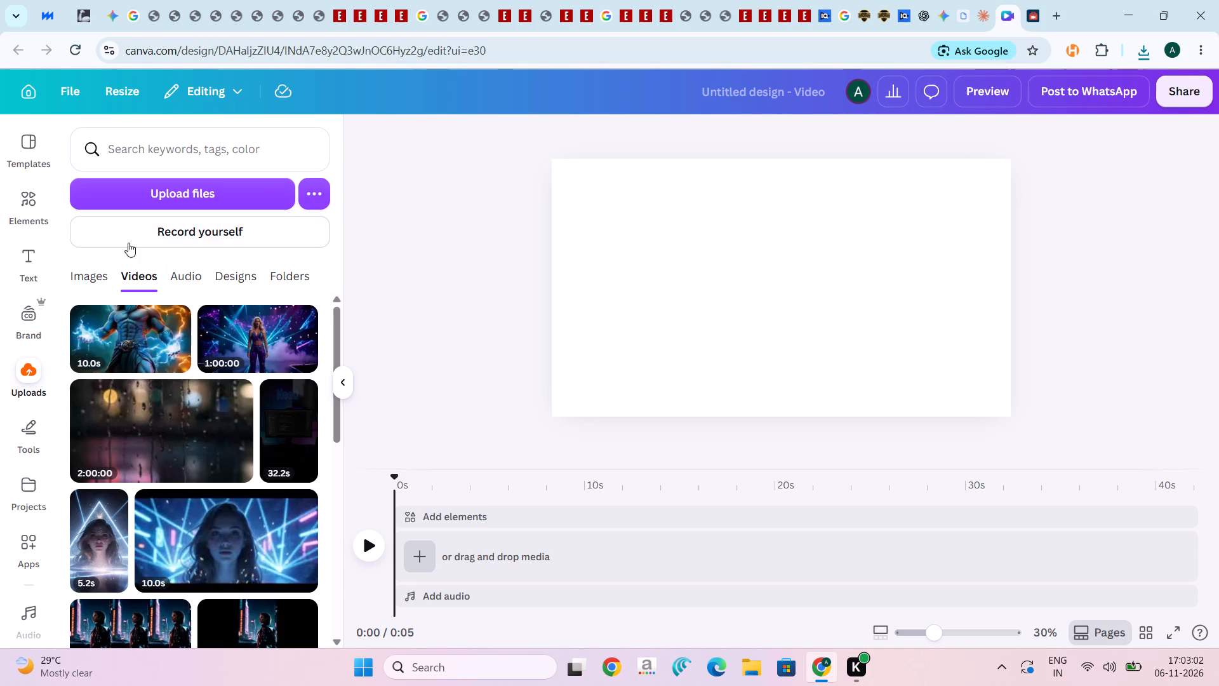
Add the newly uploaded 10.0s masked video to the blank page.
click(127, 328)
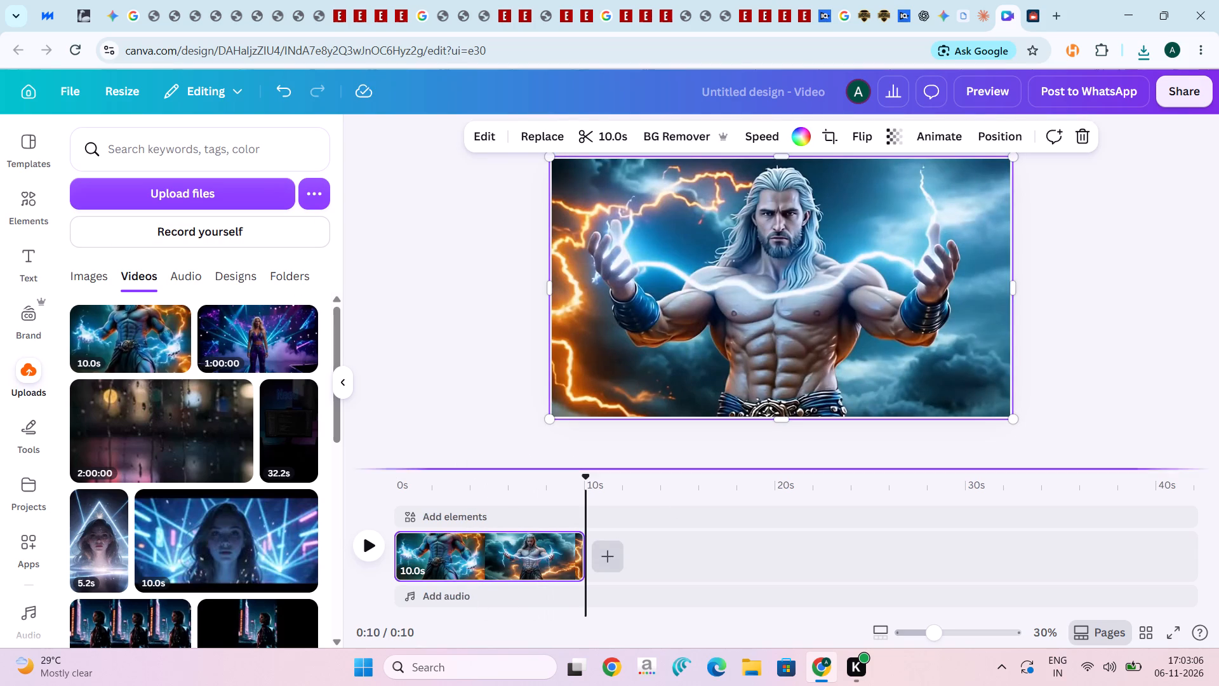
Play the clip from the beginning of the timeline to review it.
drag(587, 476, 288, 501)
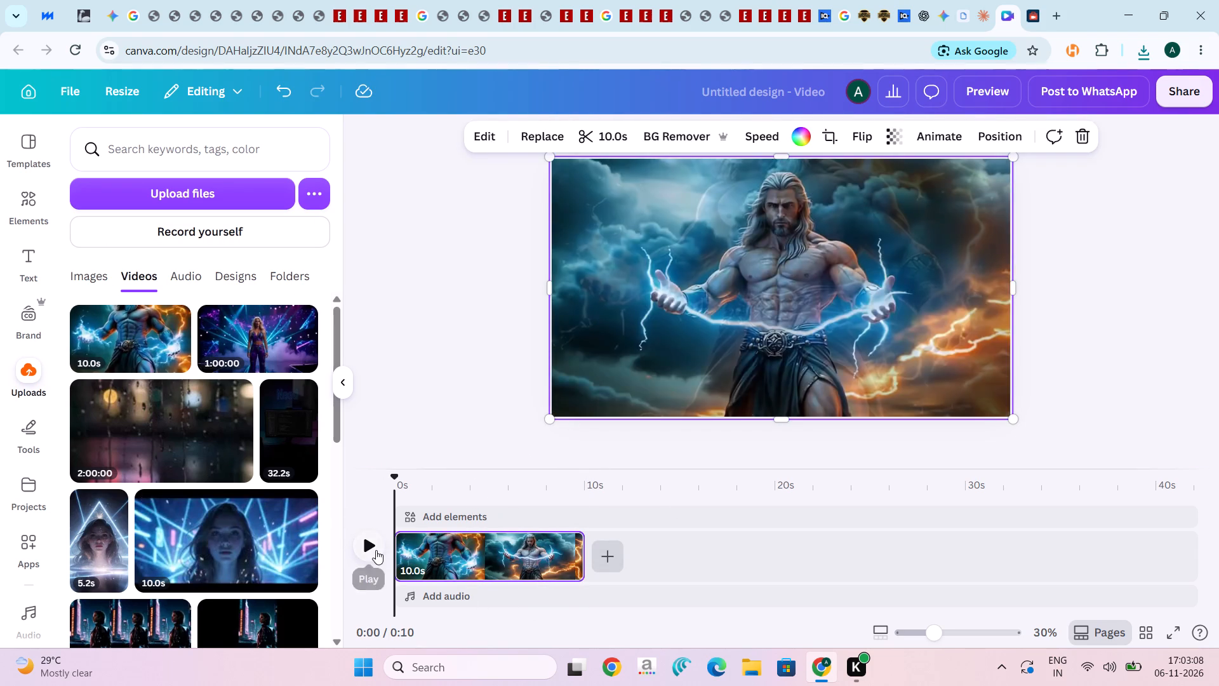
click(376, 550)
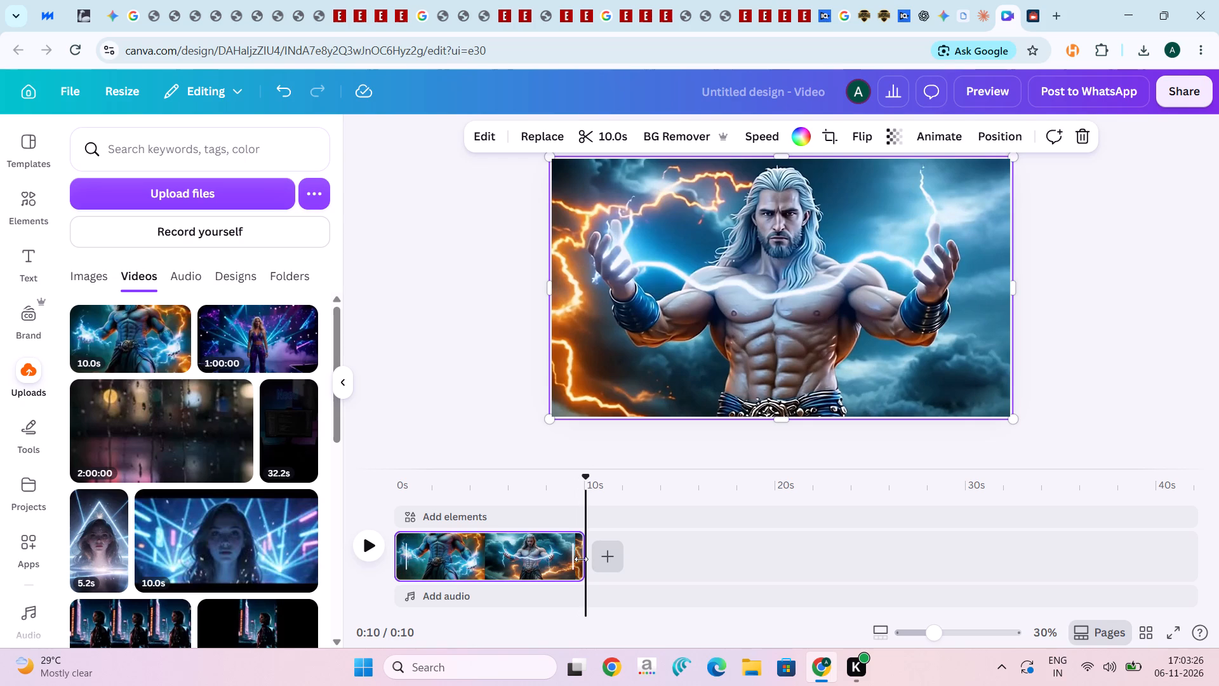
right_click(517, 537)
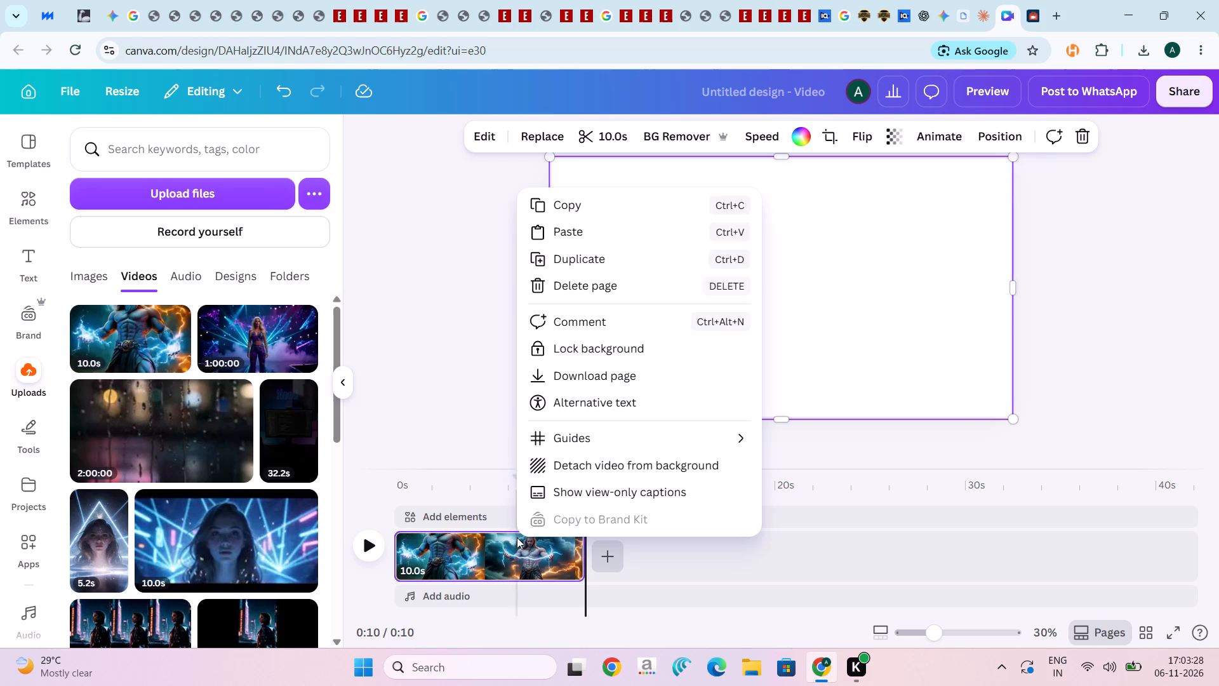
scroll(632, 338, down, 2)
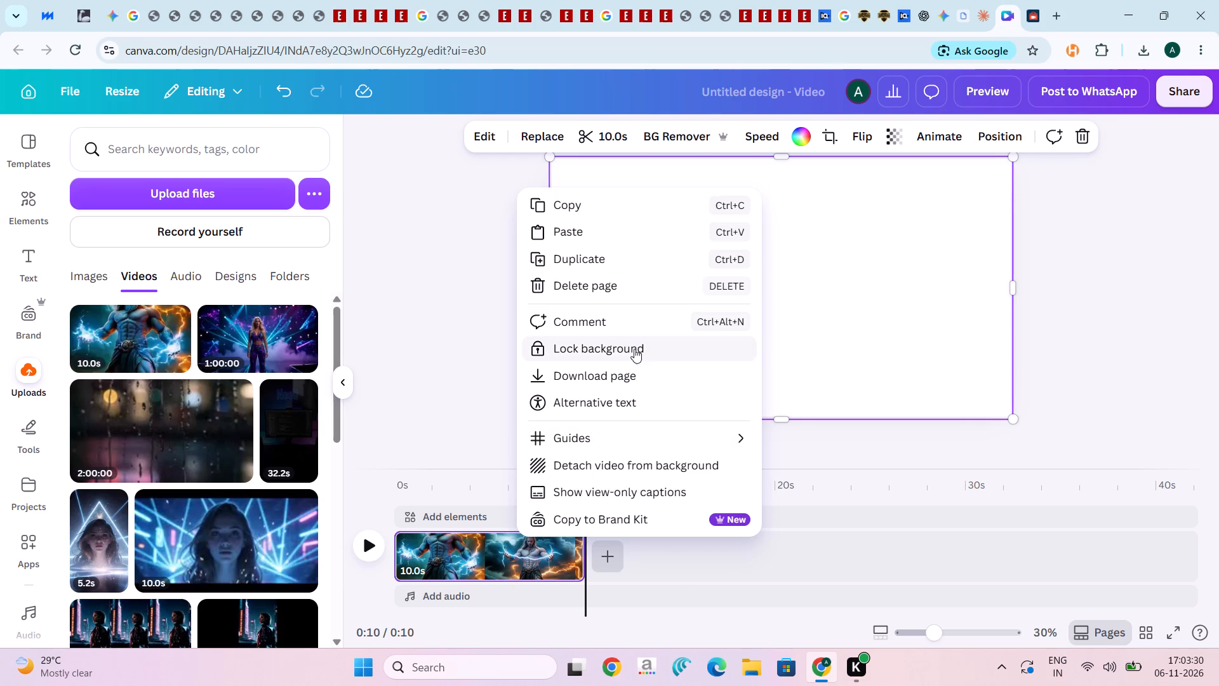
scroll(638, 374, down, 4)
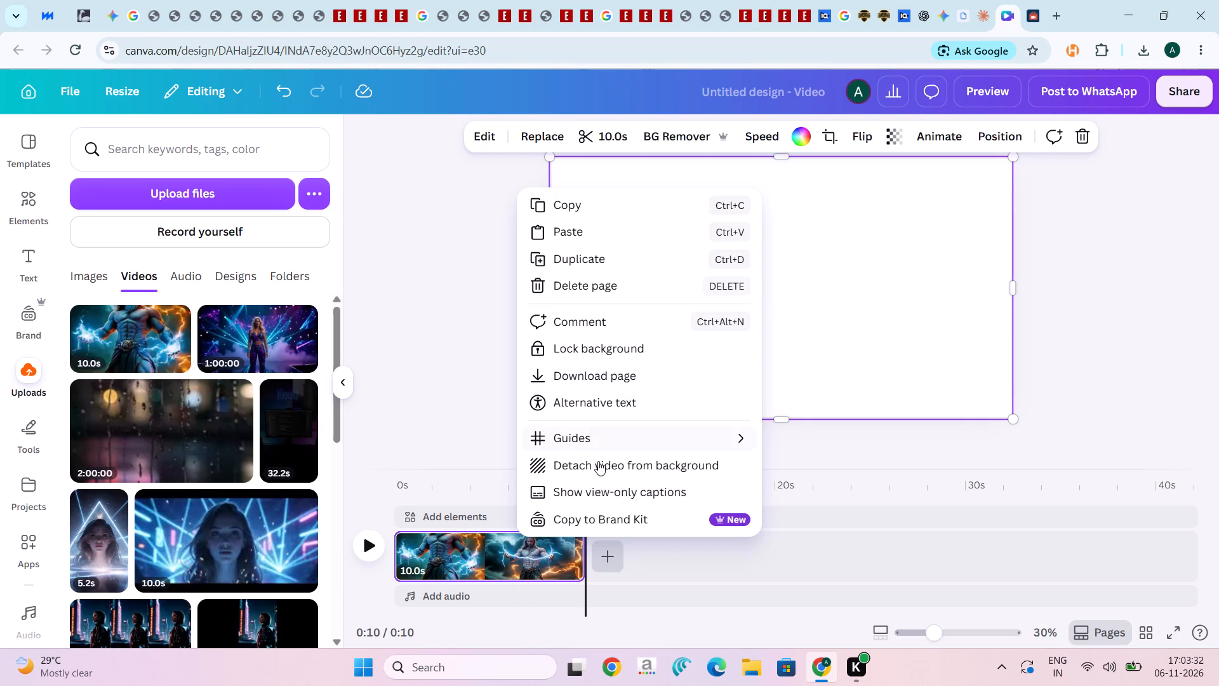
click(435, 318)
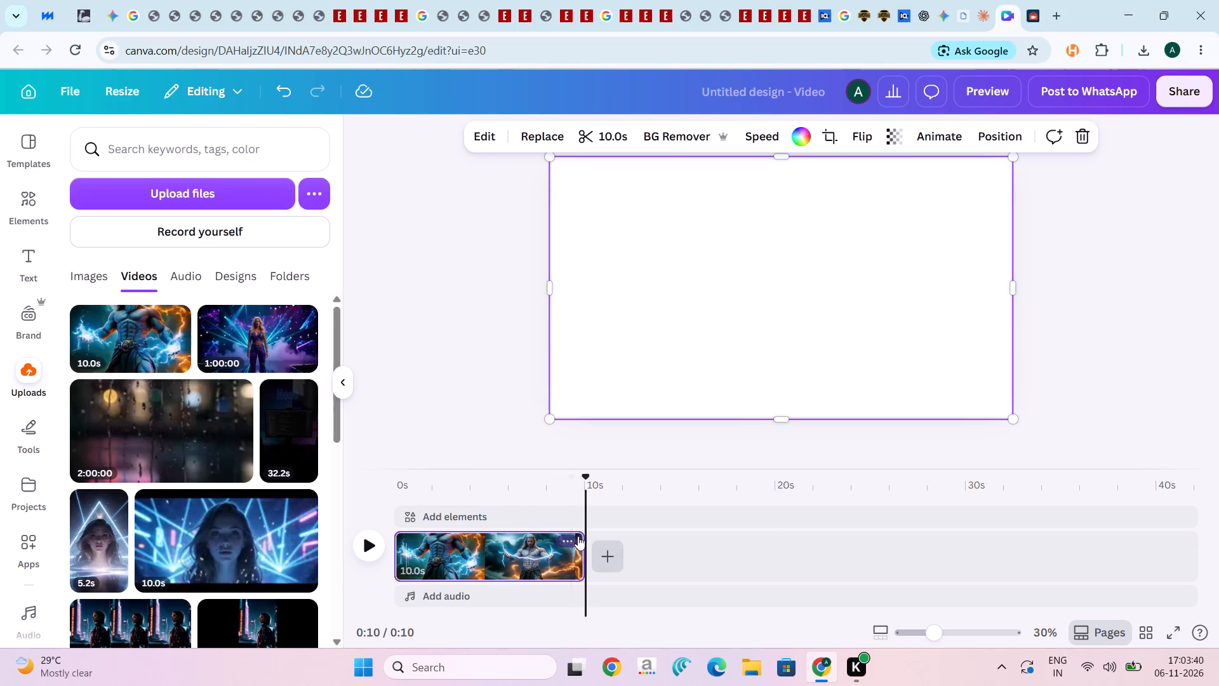
Scrub to about 4.7 s and other points on the timeline and replay the clip's second half to review its motion.
drag(582, 479, 479, 483)
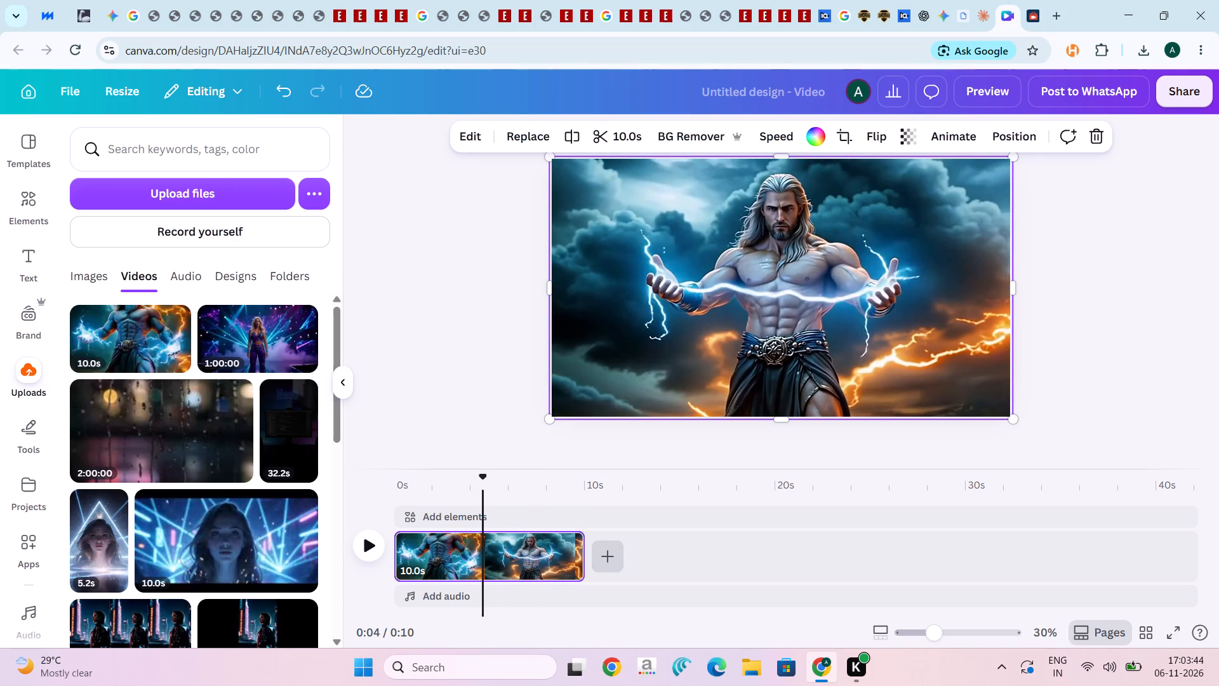
click(359, 544)
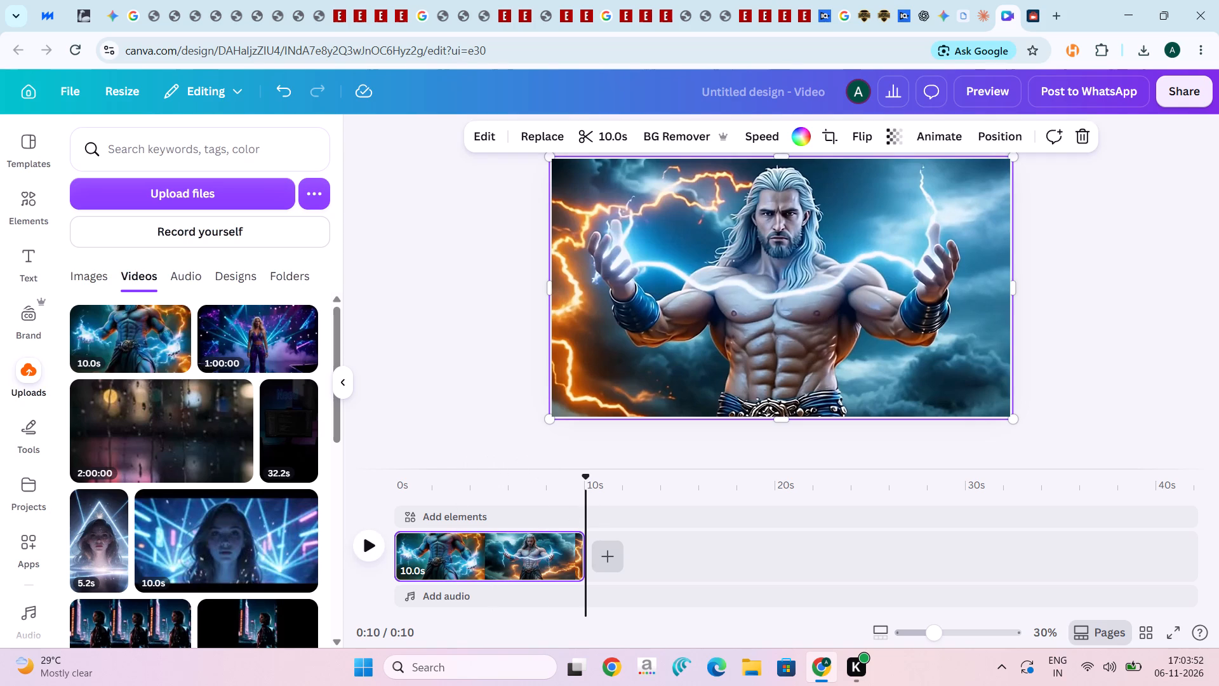
drag(589, 475, 527, 481)
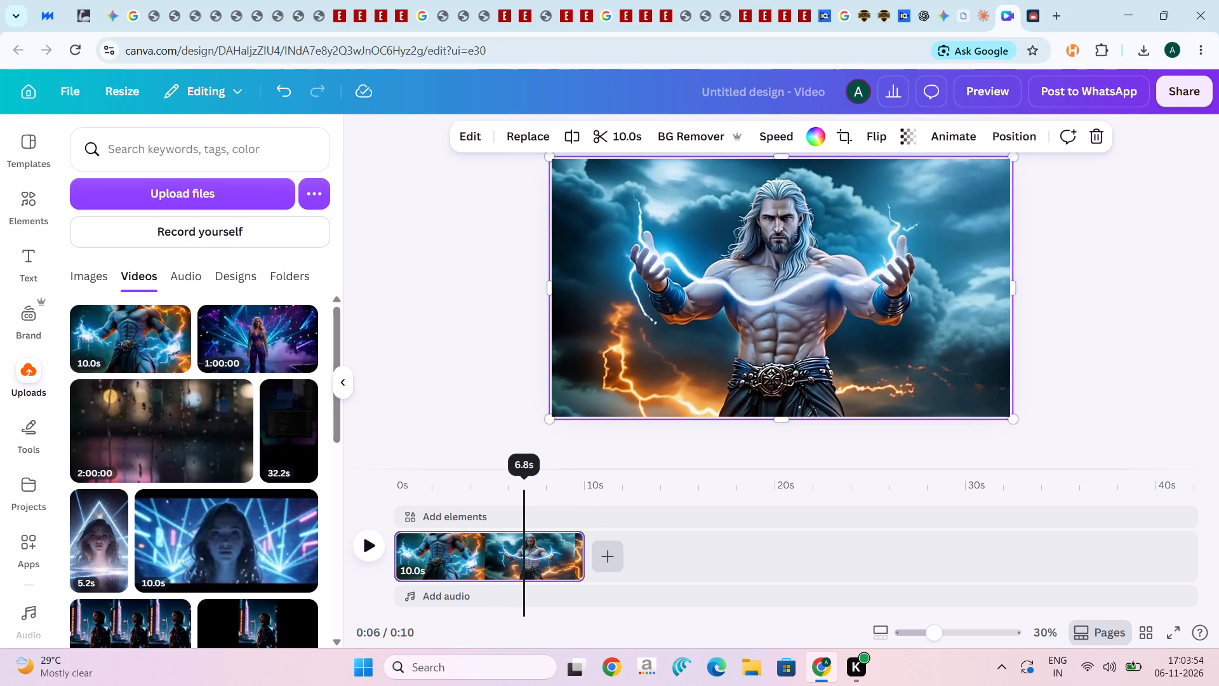
drag(527, 481, 515, 483)
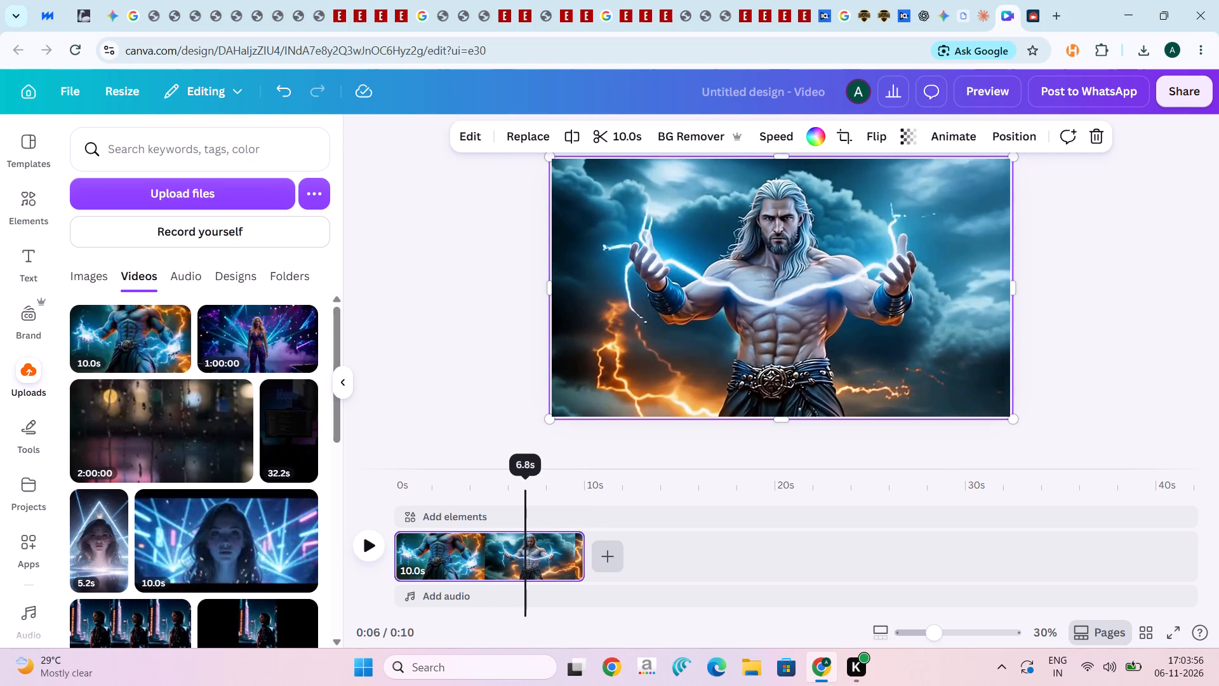
drag(515, 483, 488, 491)
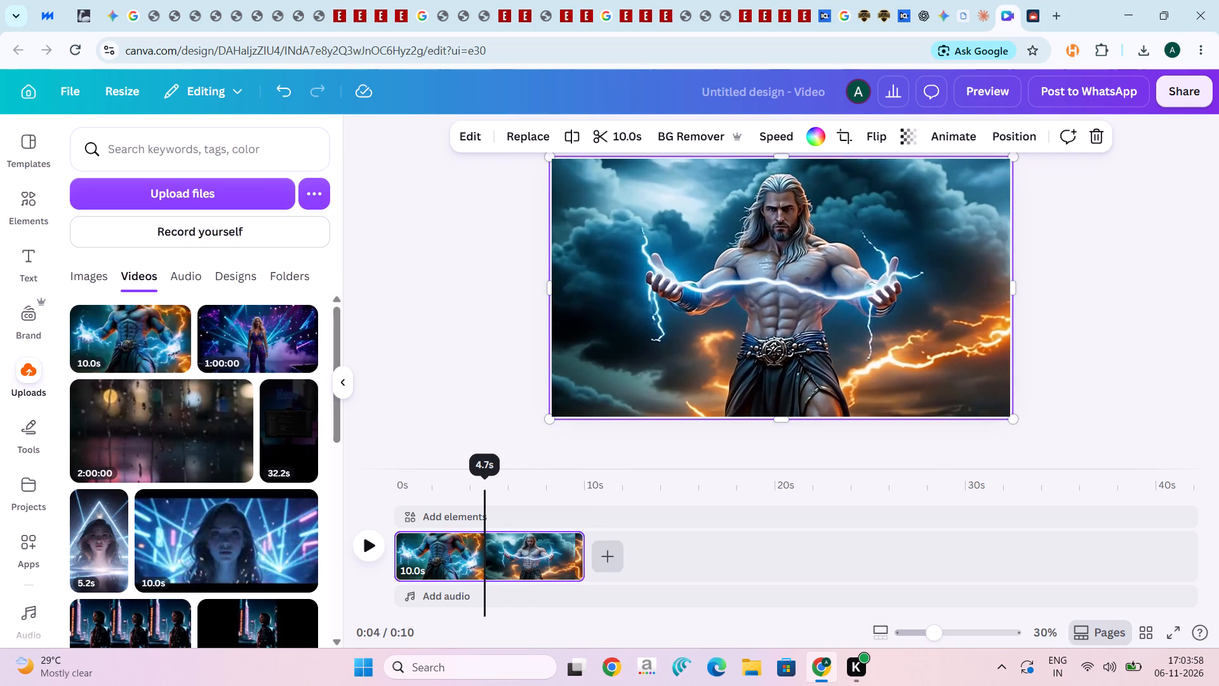
drag(488, 491, 488, 492)
click(366, 545)
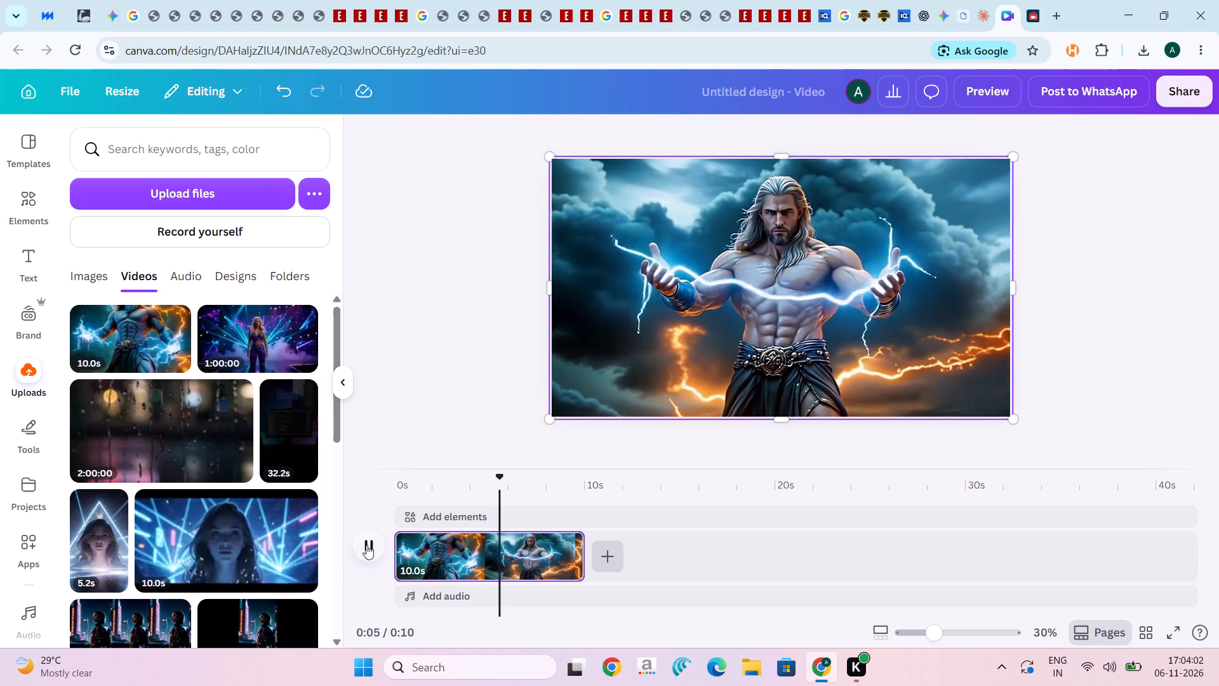
click(366, 545)
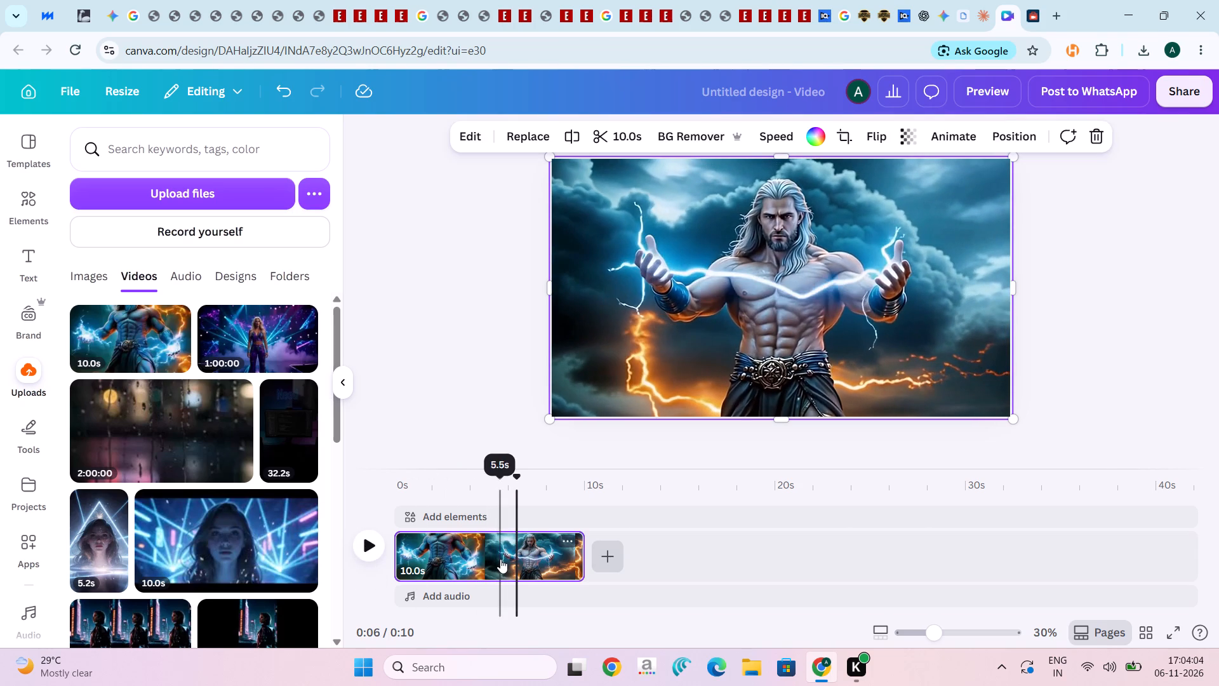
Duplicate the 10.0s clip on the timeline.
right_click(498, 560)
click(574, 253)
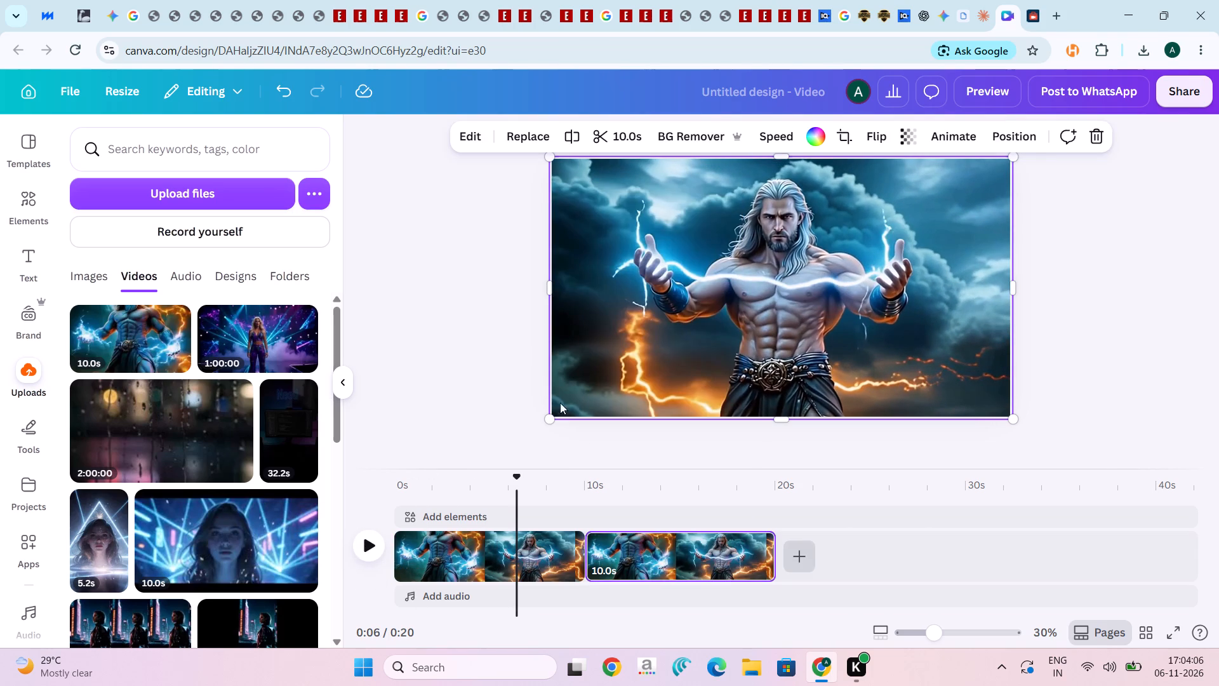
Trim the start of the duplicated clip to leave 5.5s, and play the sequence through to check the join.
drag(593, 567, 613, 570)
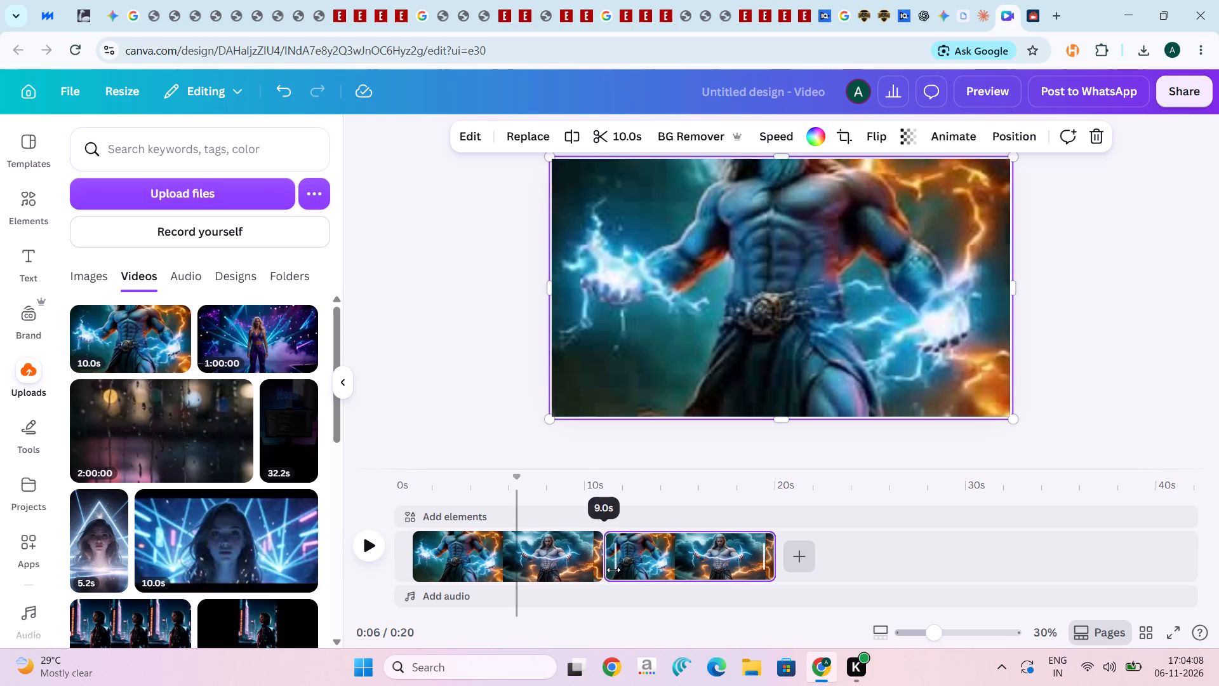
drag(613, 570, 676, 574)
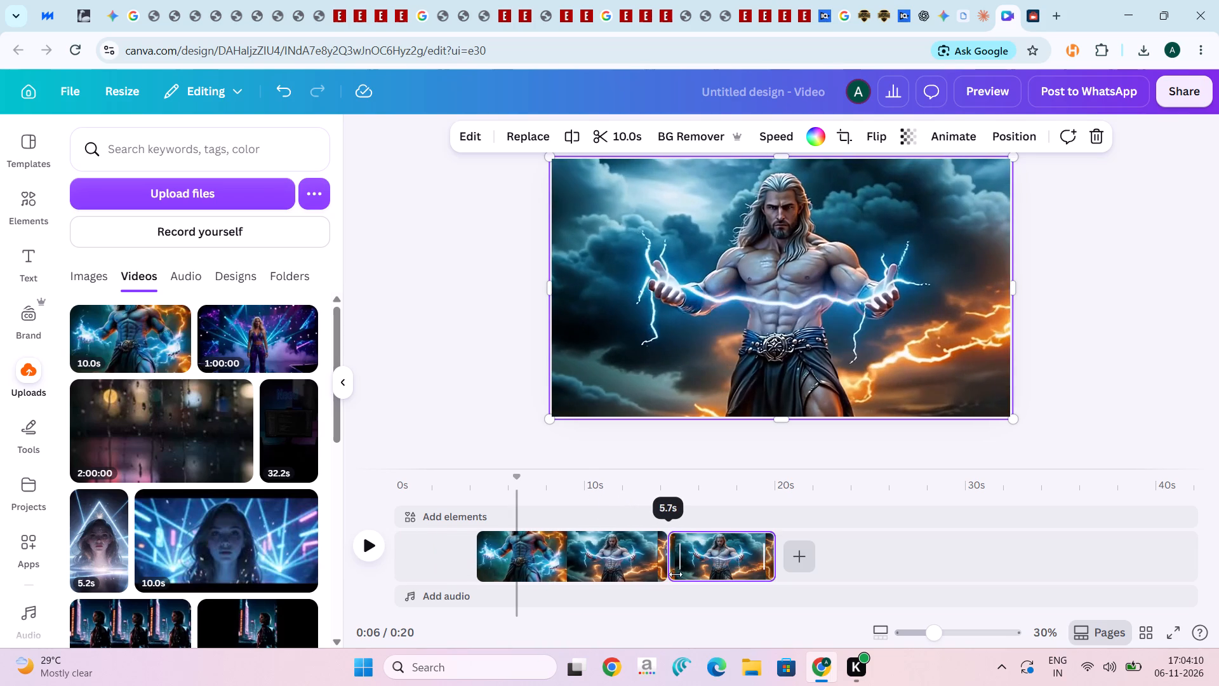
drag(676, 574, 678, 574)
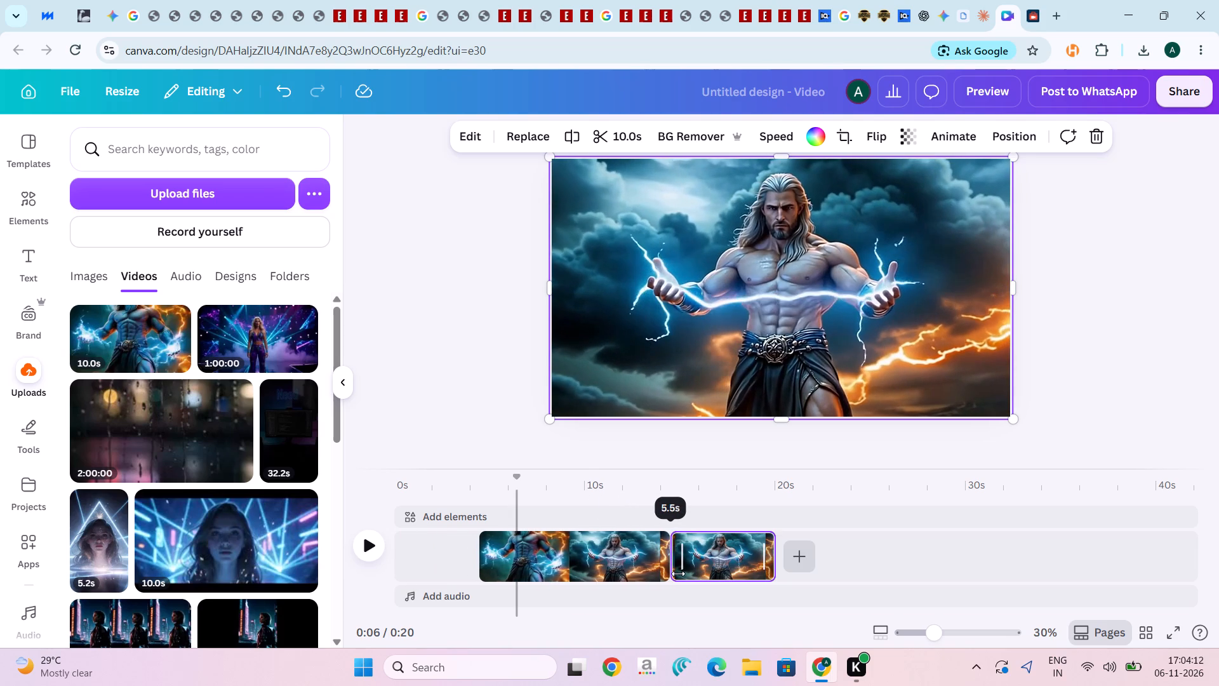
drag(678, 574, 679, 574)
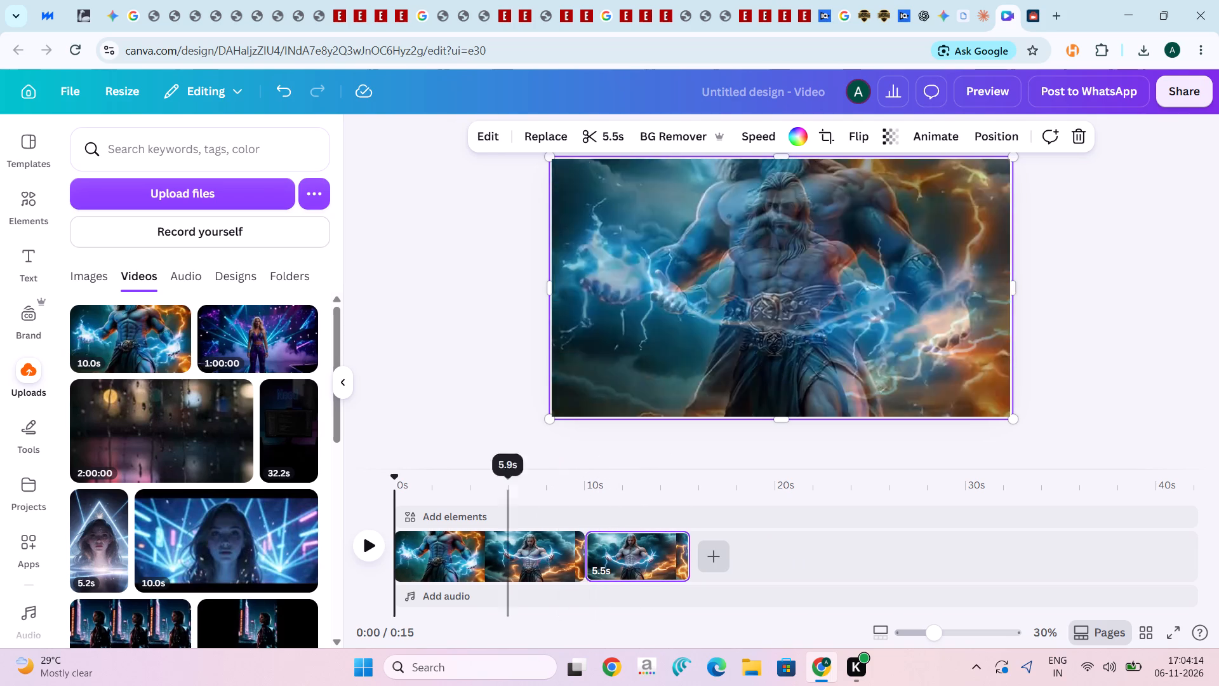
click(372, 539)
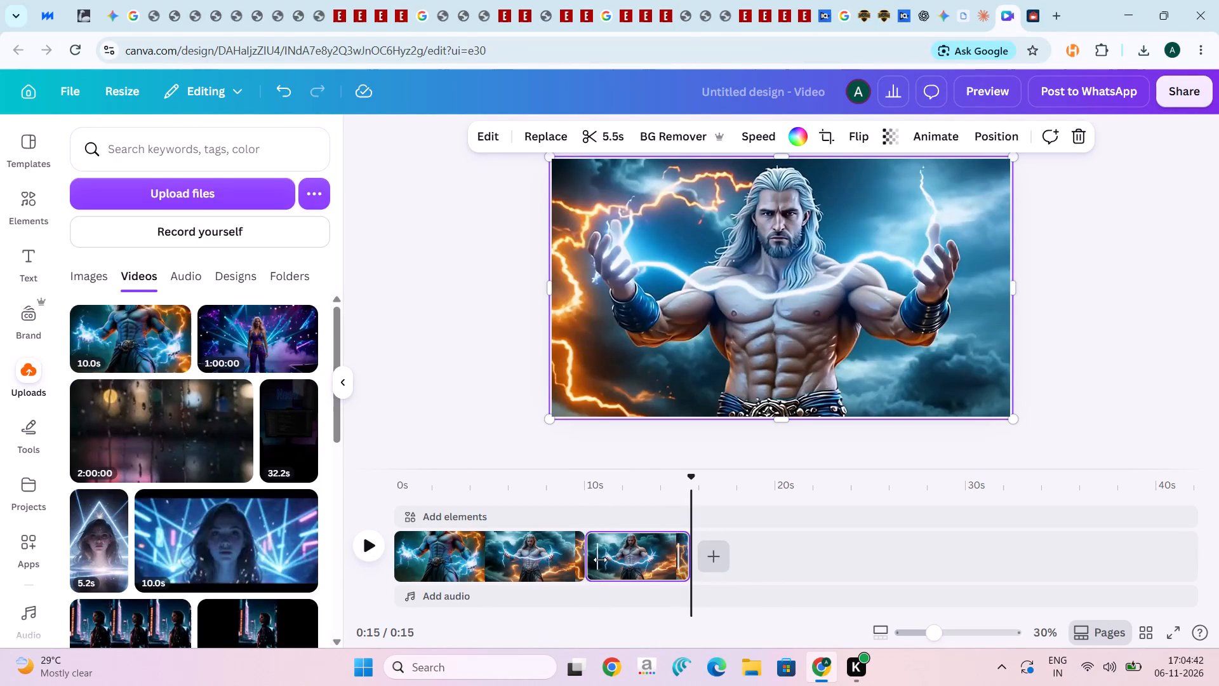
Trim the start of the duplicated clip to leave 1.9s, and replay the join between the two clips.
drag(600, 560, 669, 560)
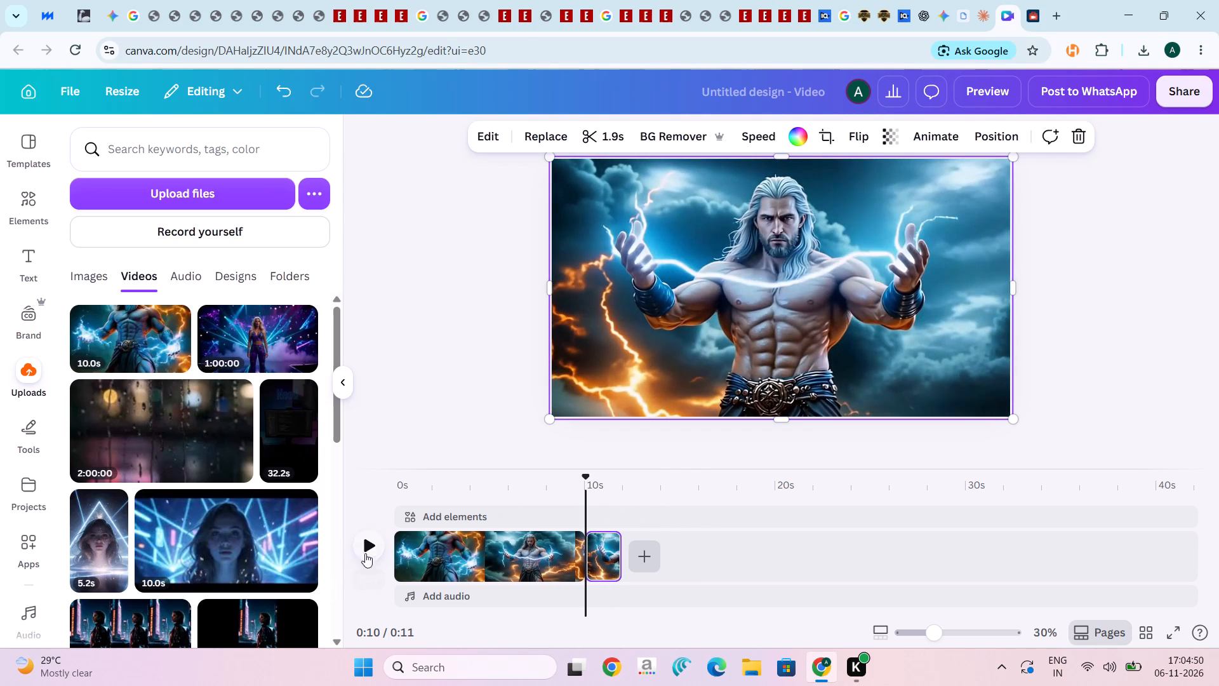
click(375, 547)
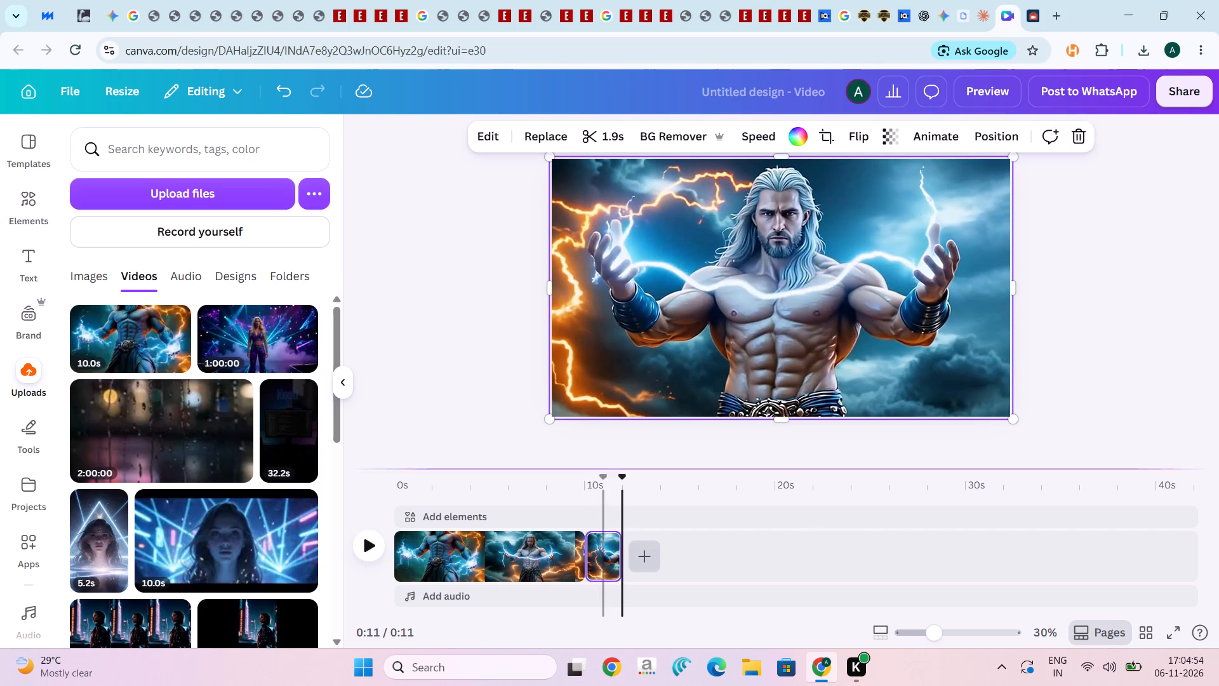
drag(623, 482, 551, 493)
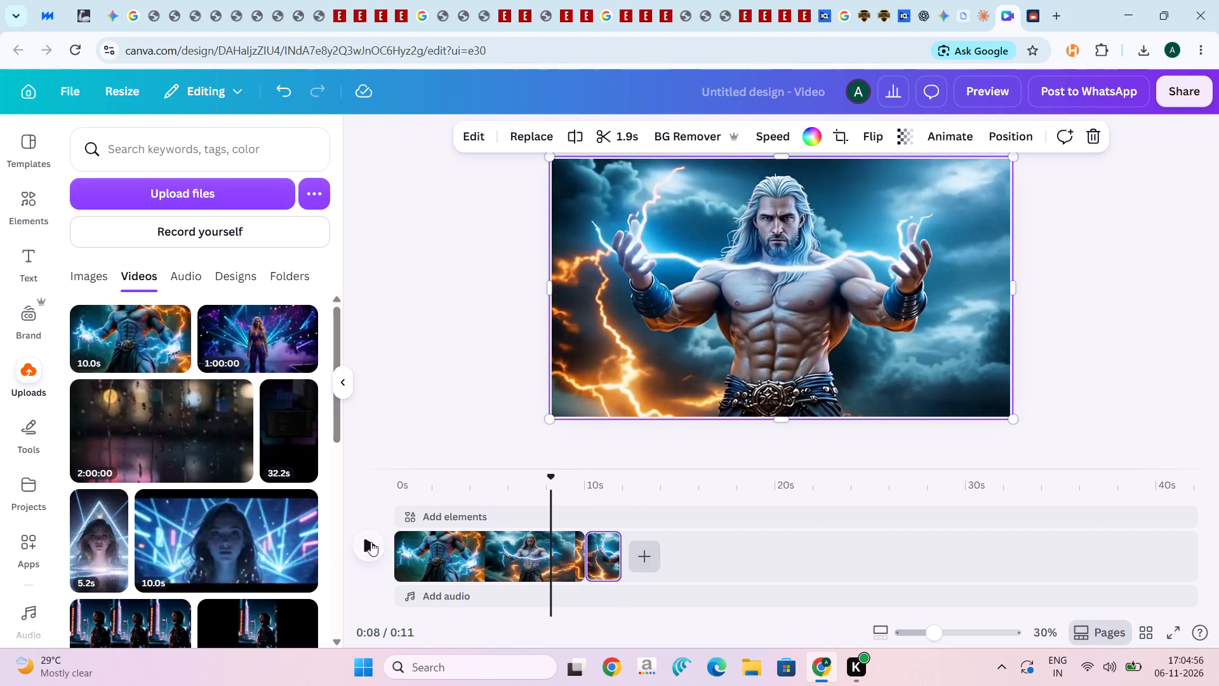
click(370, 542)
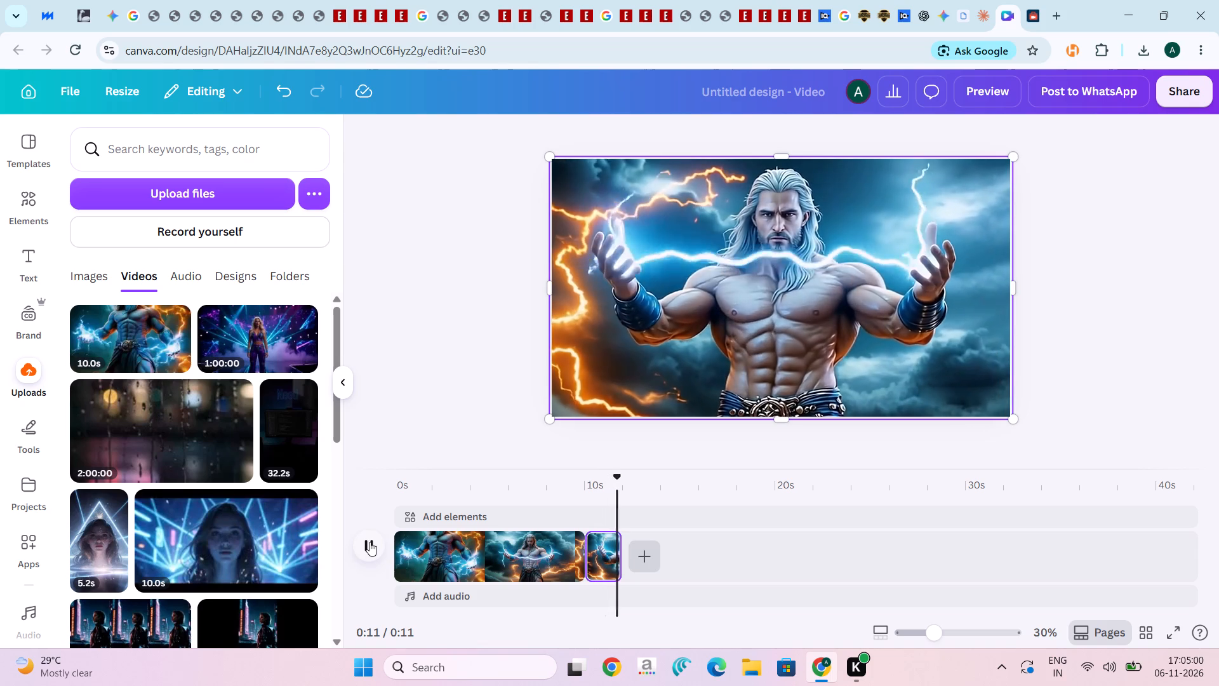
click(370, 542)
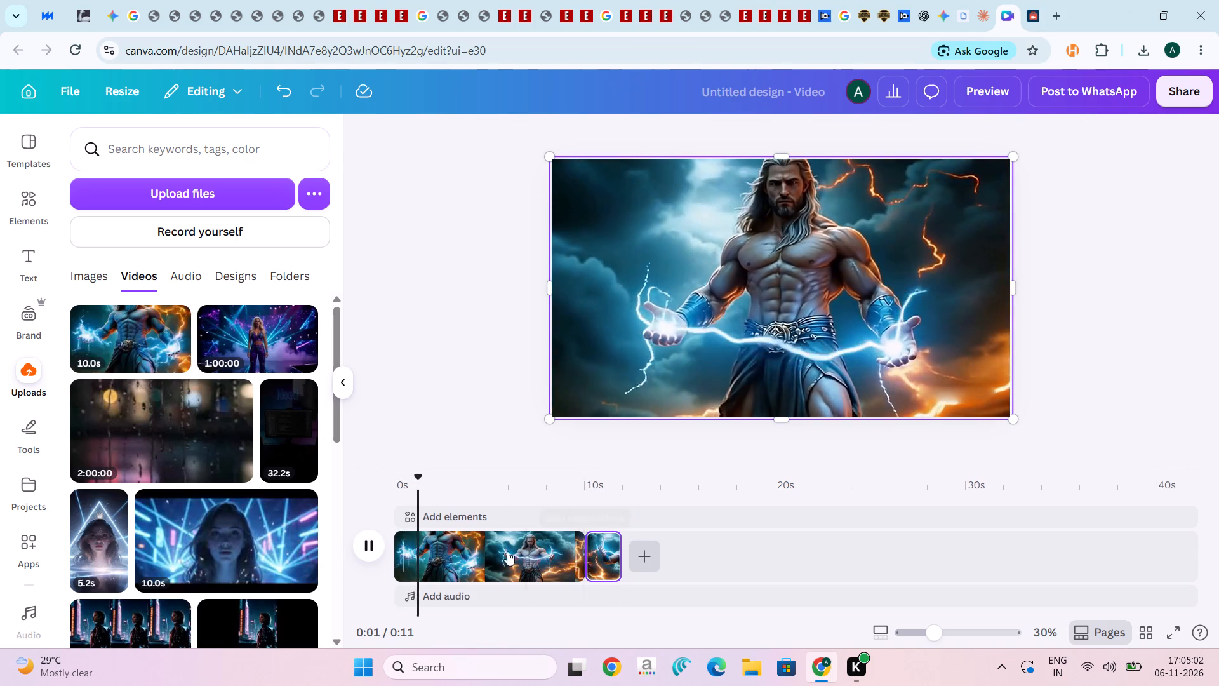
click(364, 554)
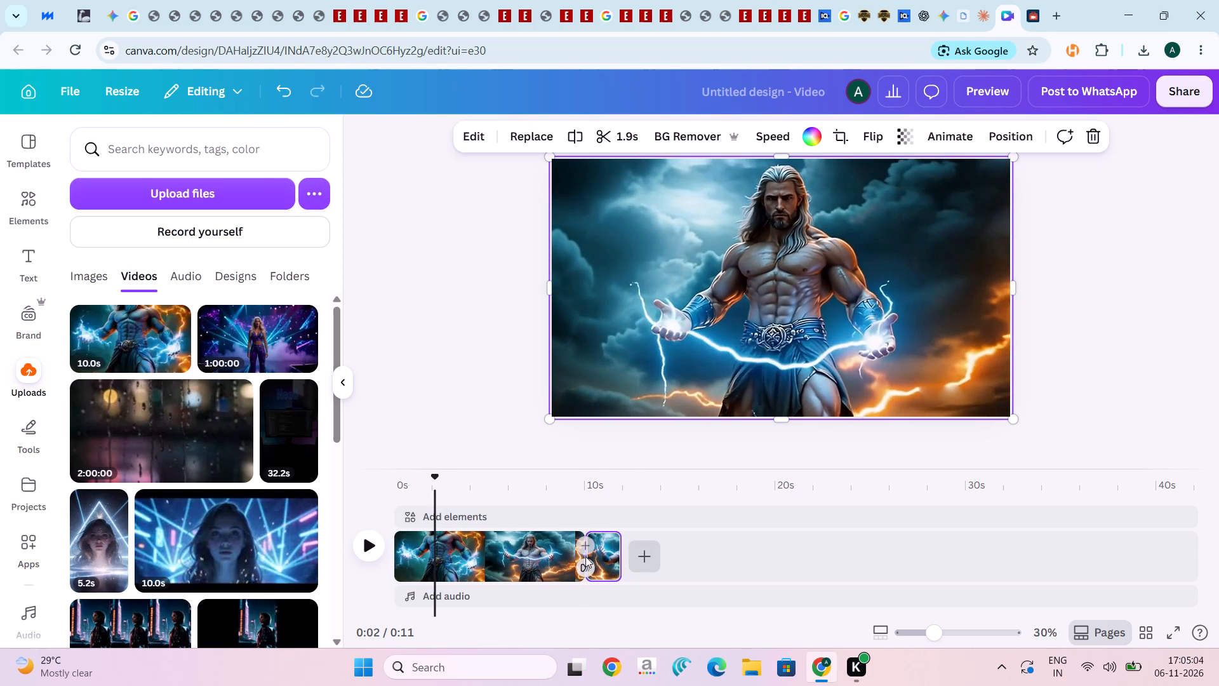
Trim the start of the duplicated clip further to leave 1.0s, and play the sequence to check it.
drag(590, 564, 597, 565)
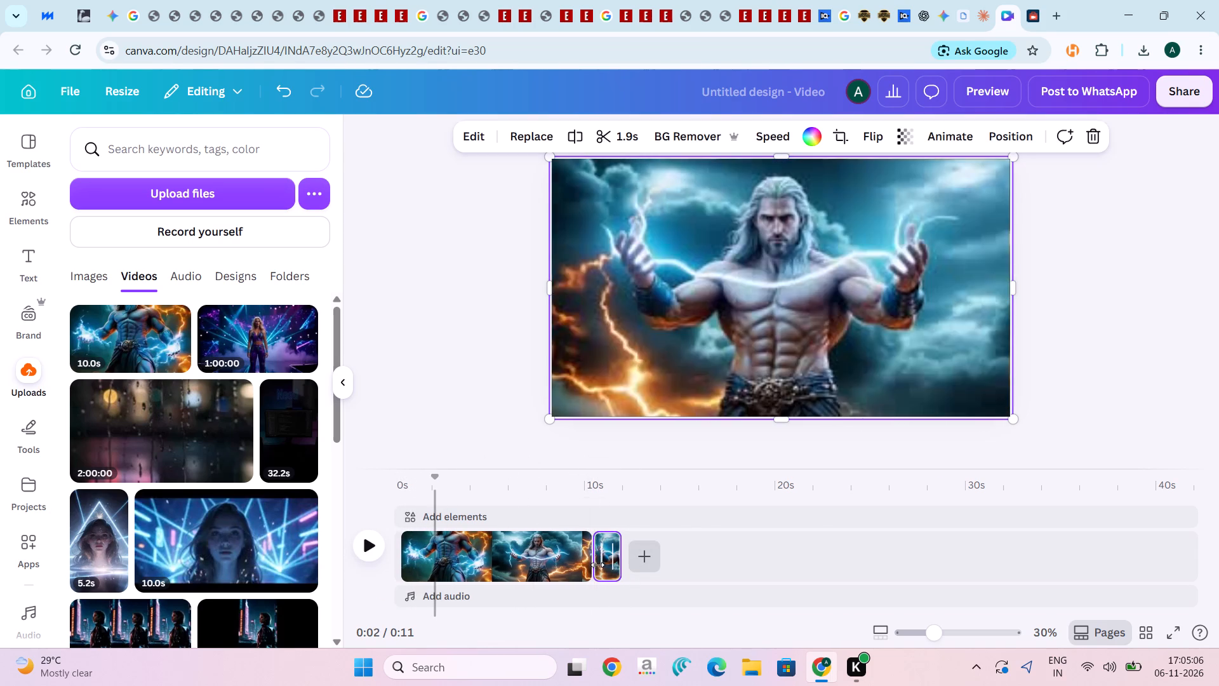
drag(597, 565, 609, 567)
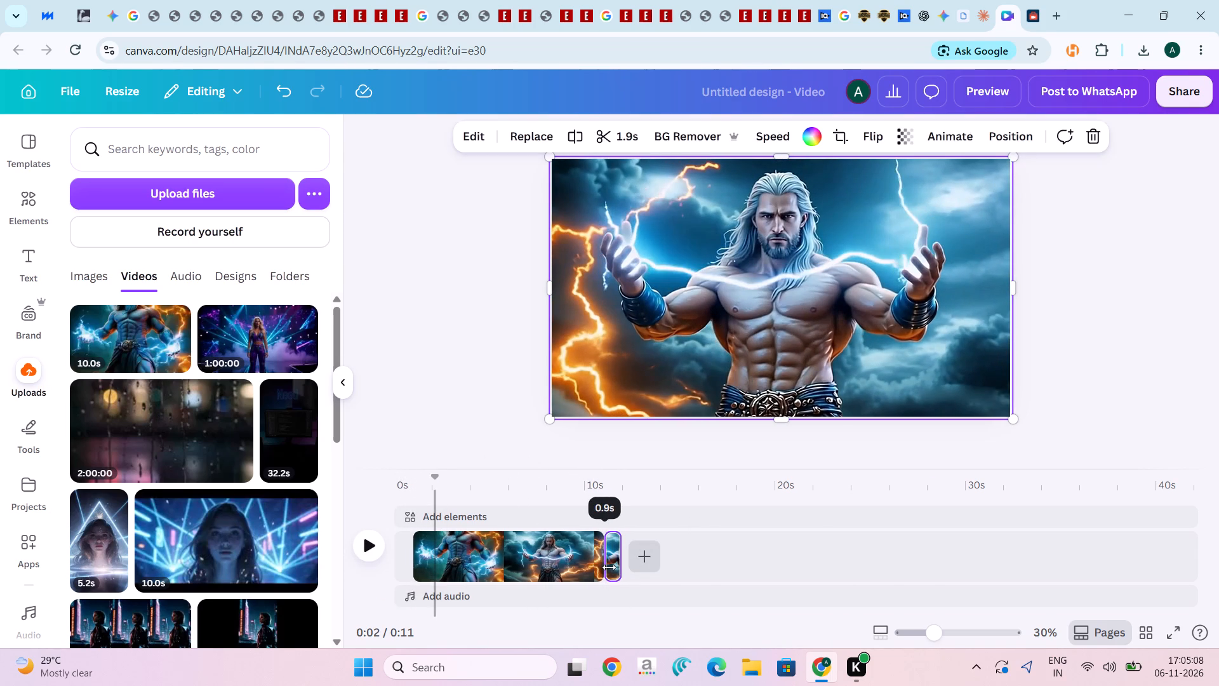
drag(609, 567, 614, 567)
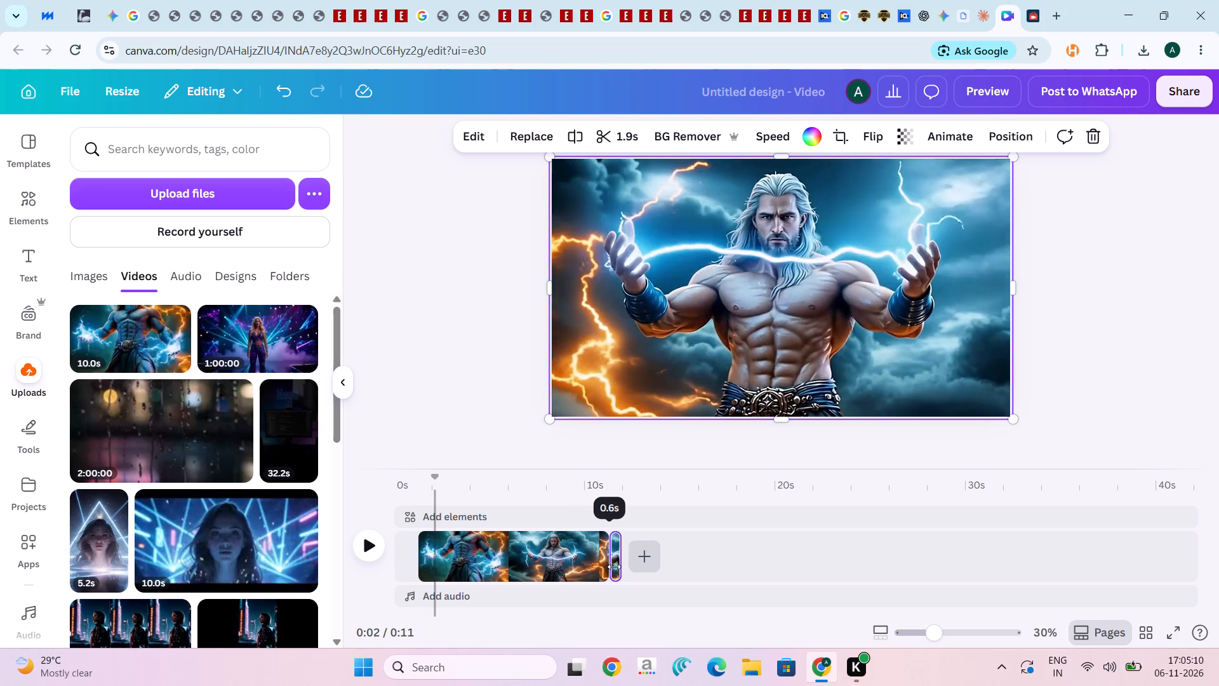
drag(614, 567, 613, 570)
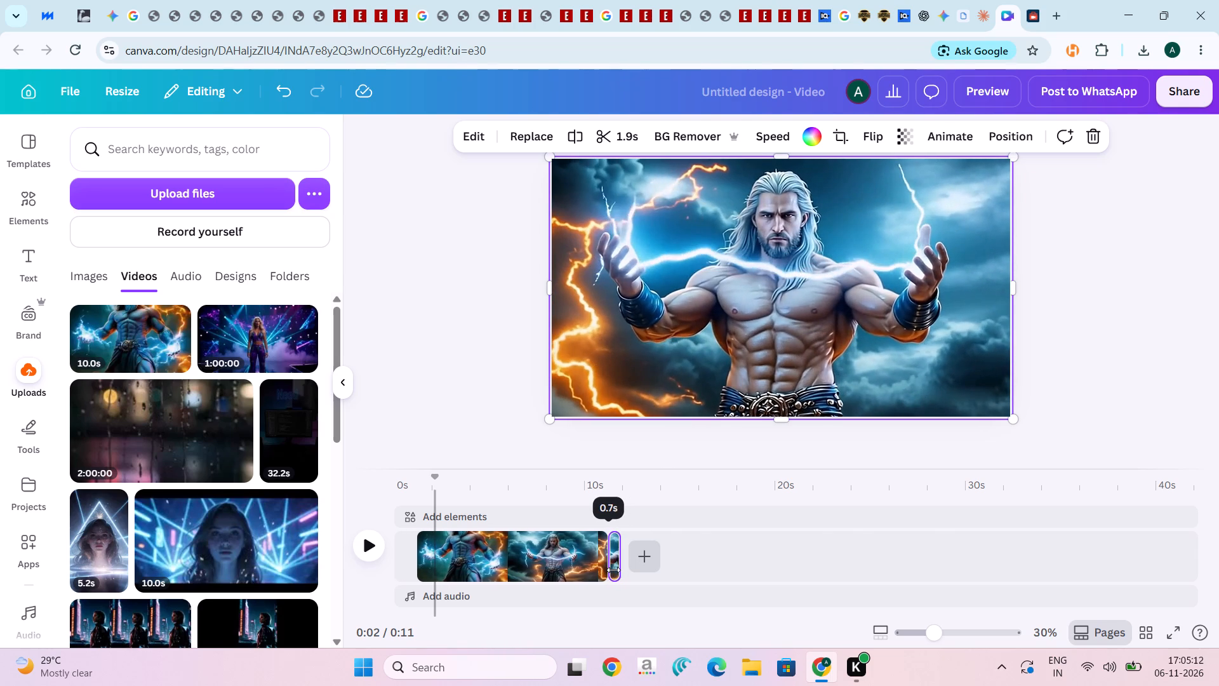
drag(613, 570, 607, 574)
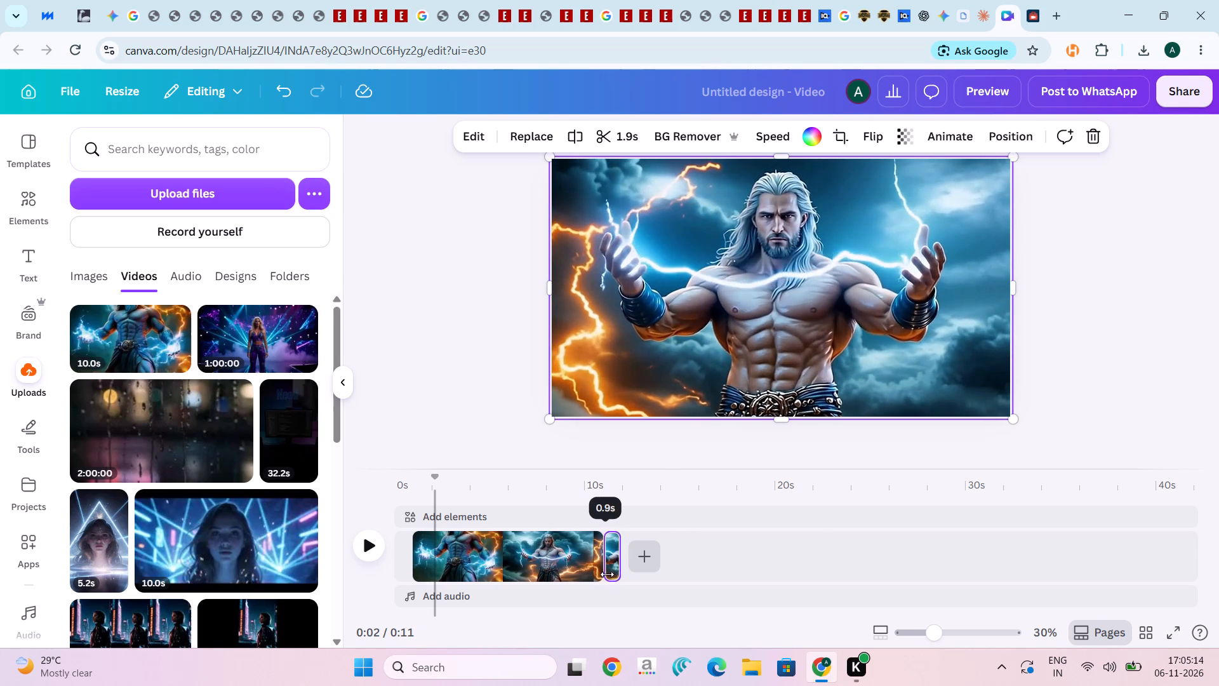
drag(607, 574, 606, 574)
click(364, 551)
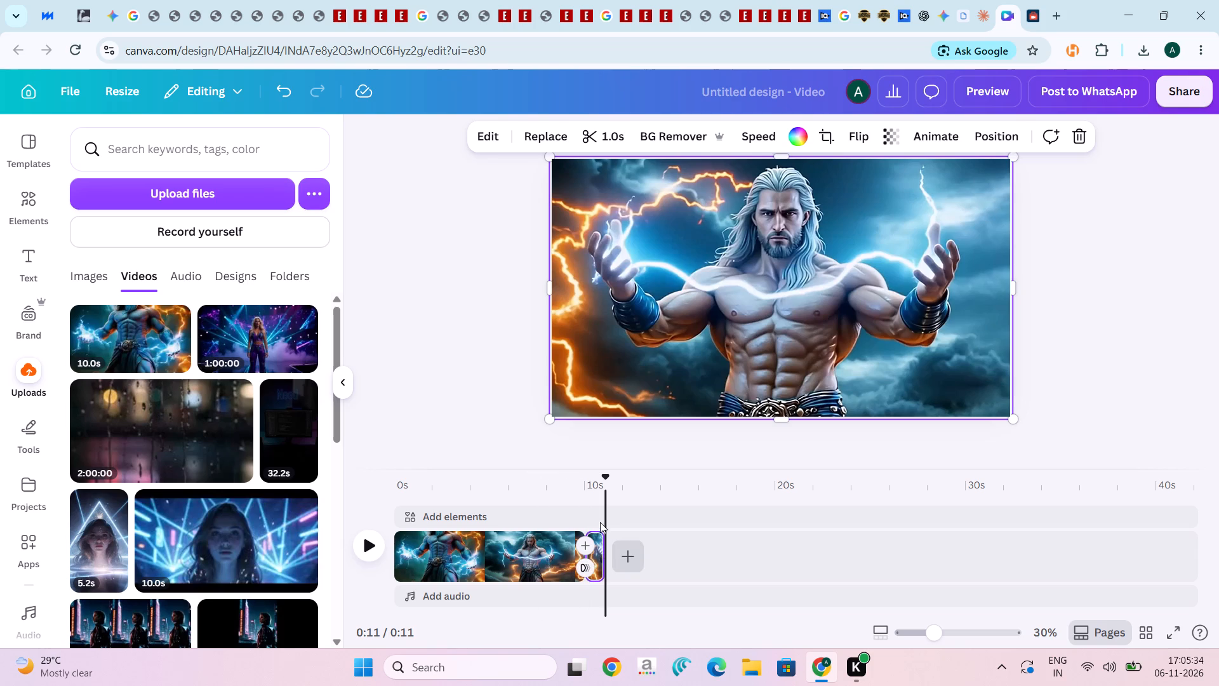
Trim the end of the original 10.0s clip to leave 8.6s, and play the timeline to check the result.
click(587, 558)
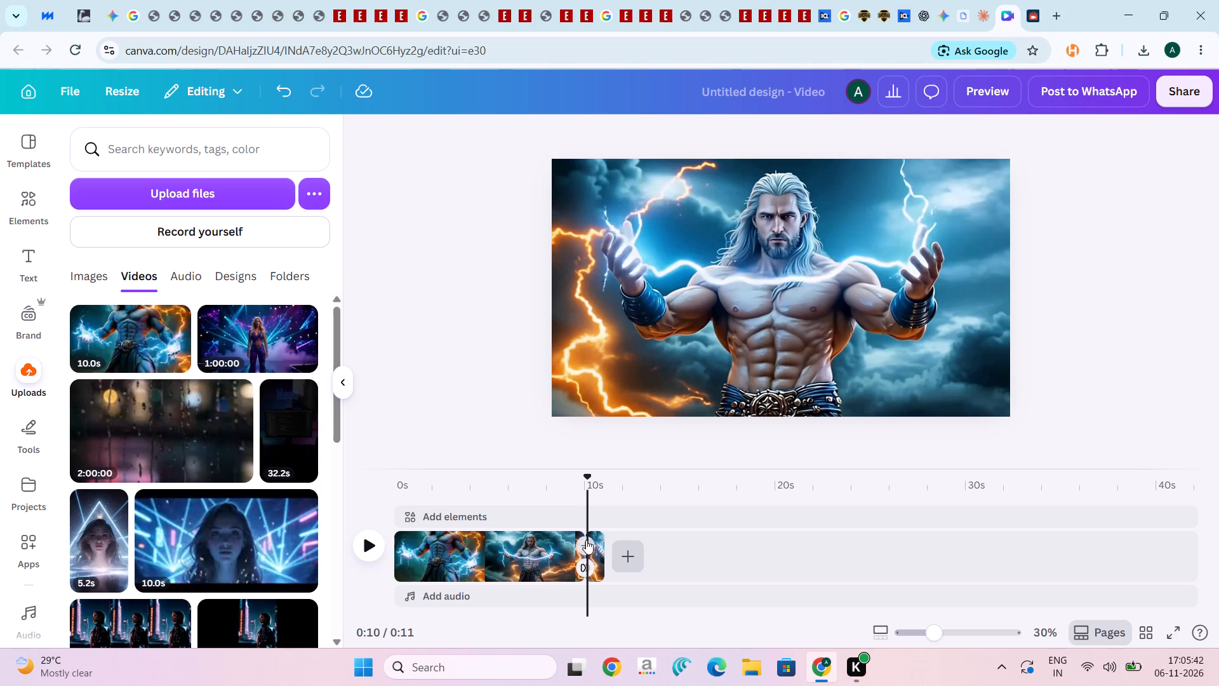
drag(584, 571, 573, 573)
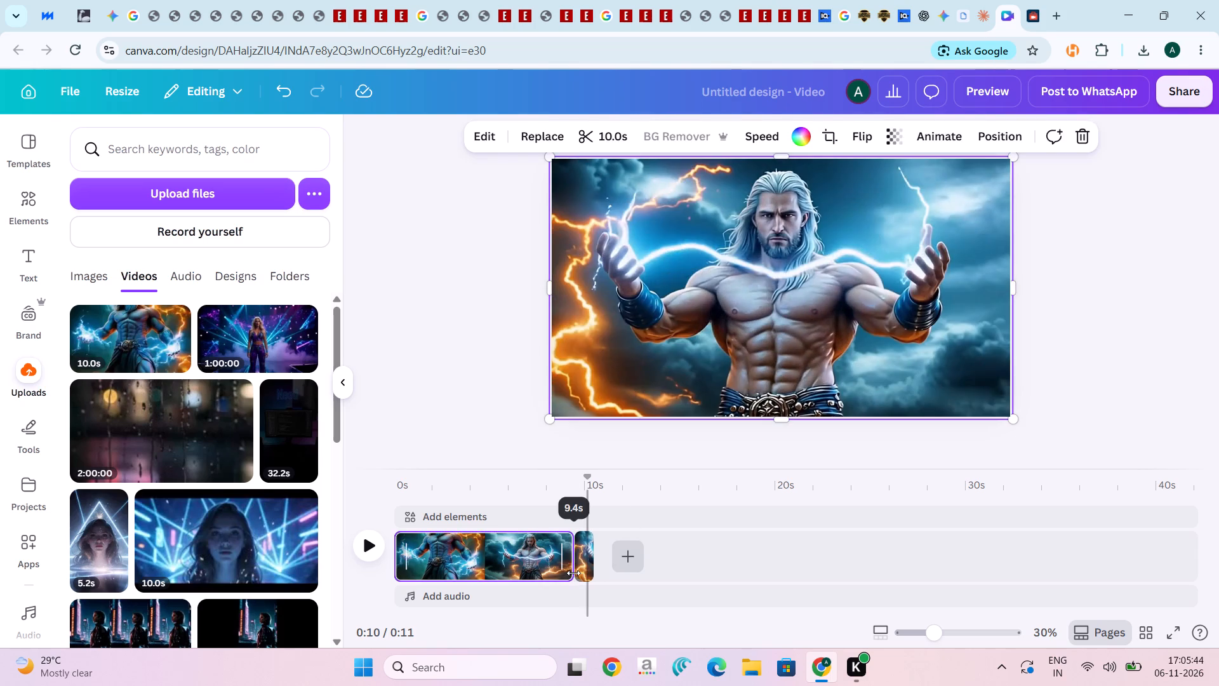
drag(573, 573, 555, 576)
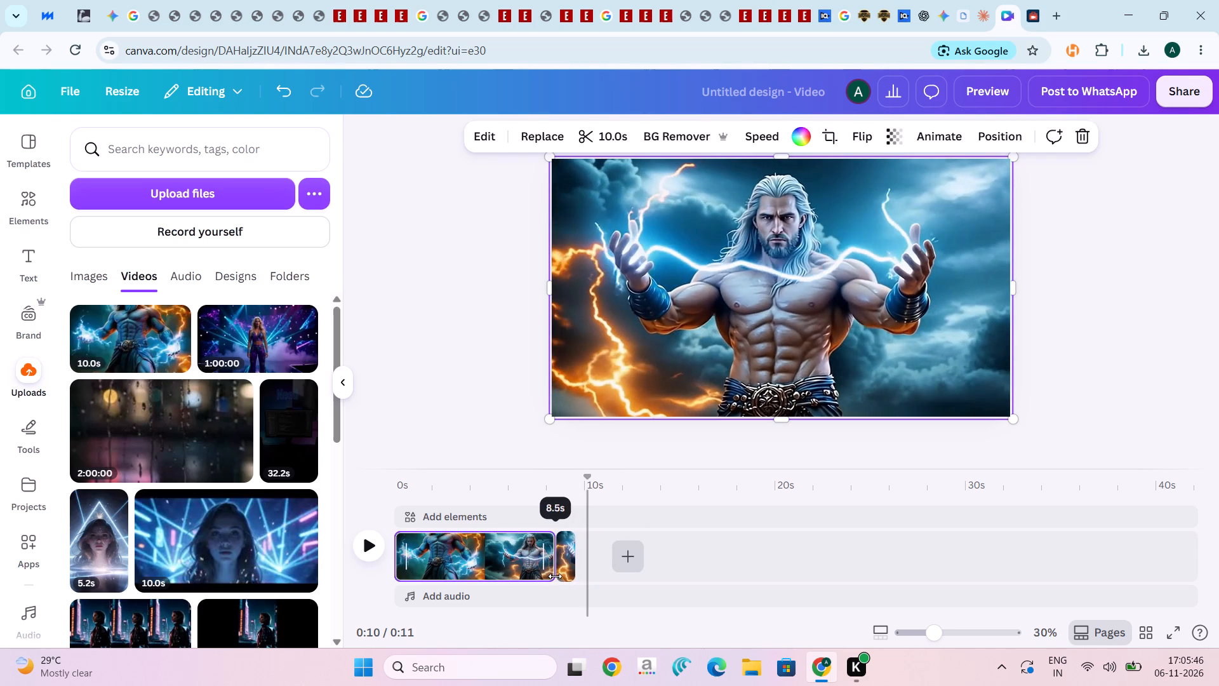
drag(555, 576, 557, 576)
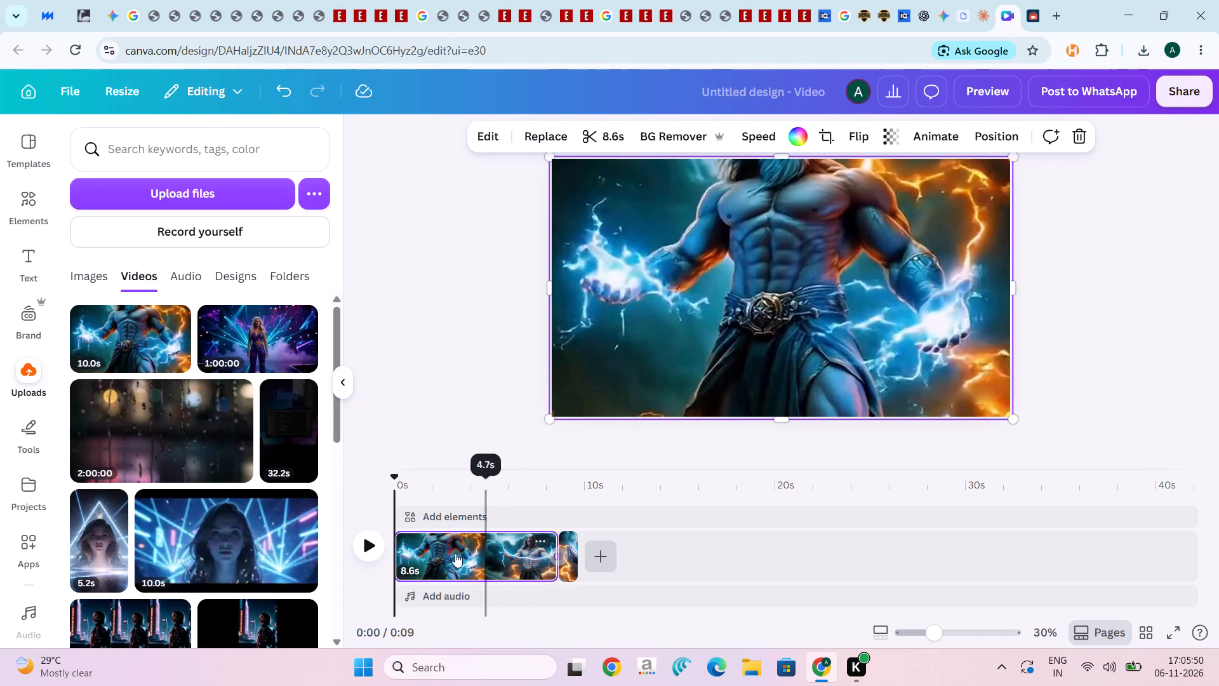
click(455, 553)
click(366, 546)
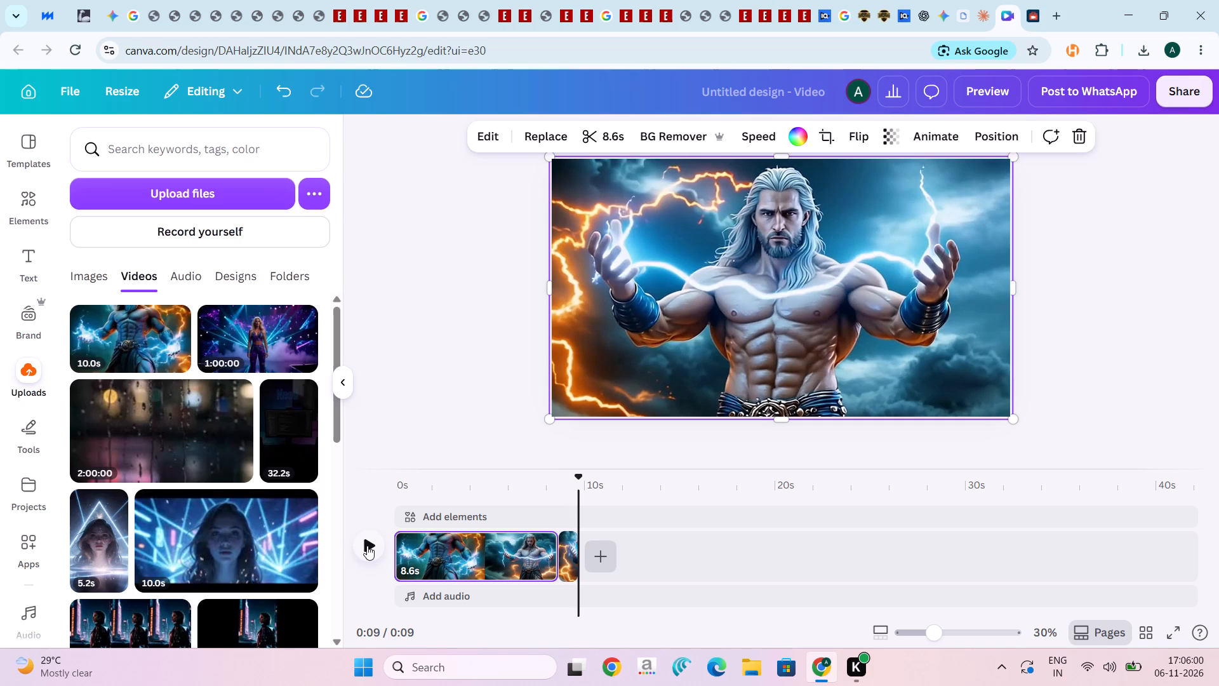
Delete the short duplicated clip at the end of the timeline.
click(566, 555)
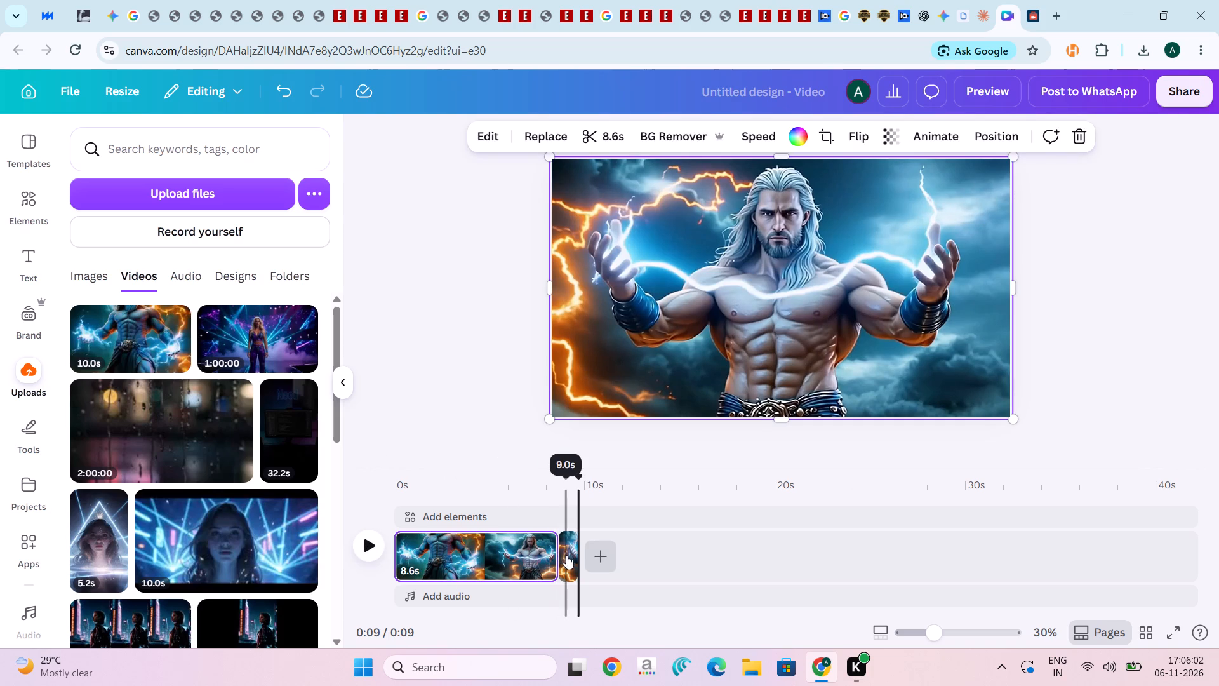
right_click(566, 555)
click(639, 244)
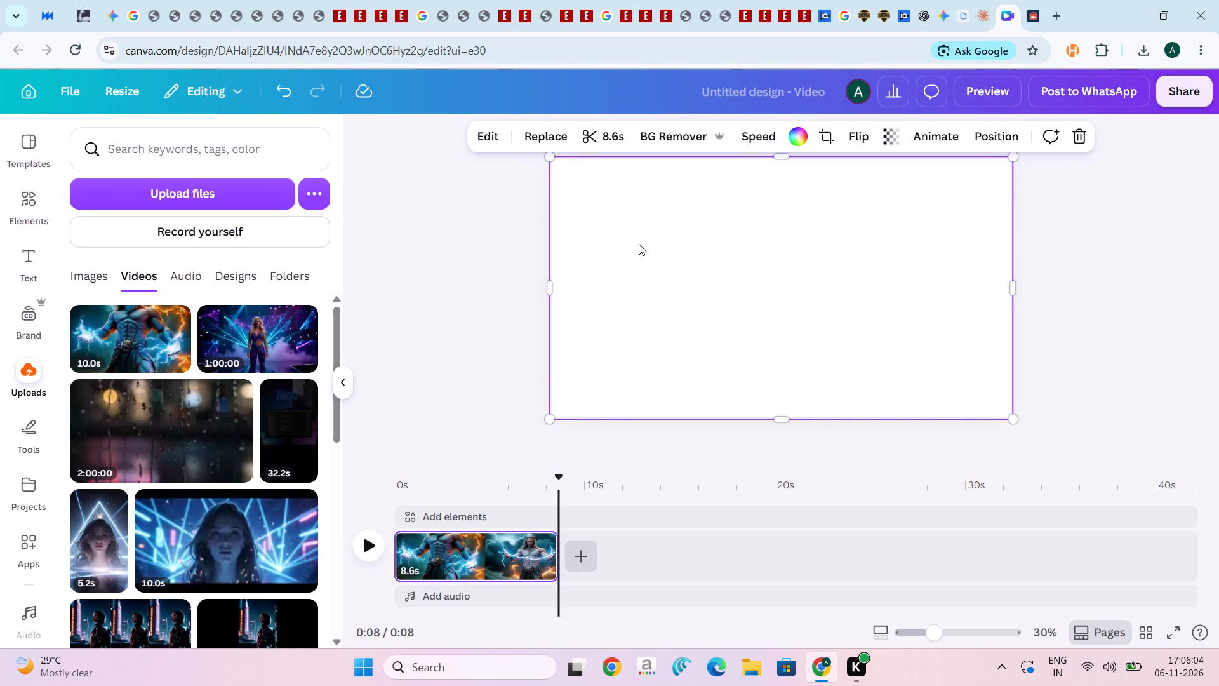
Play the remaining 8.6s clip to review it.
click(504, 551)
click(370, 537)
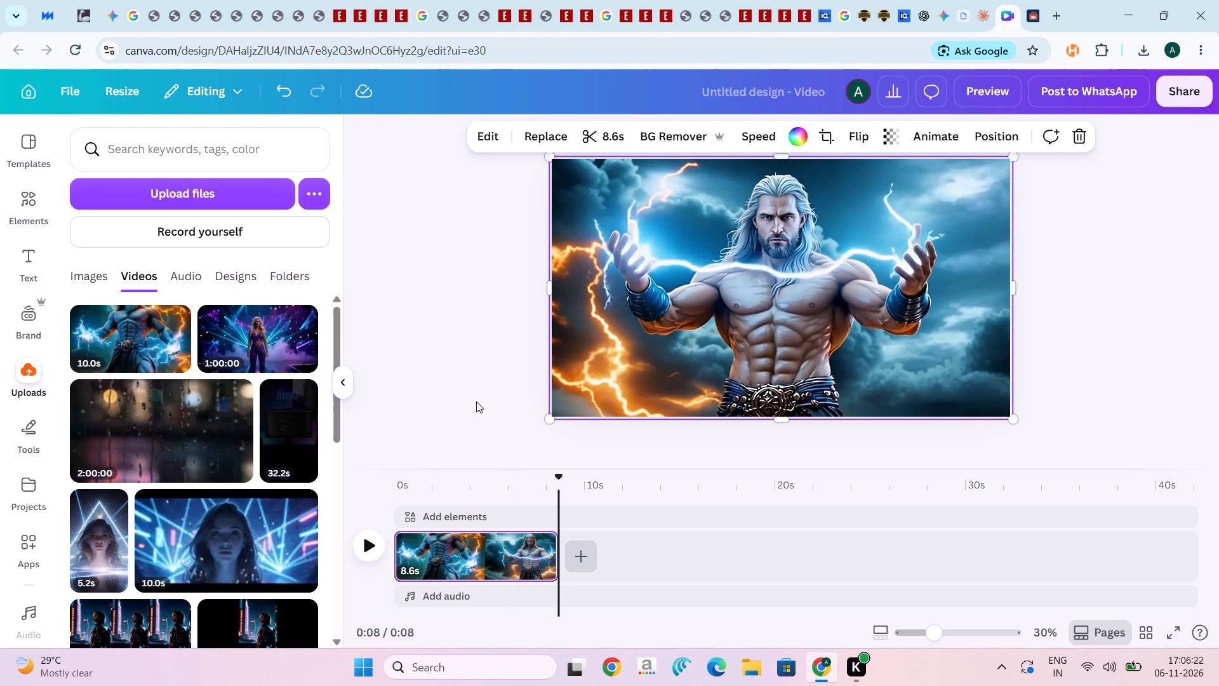
Search Google for "mastershot loop" in a new browser tab and open Mastershot's Loop video tool.
click(1049, 17)
click(474, 293)
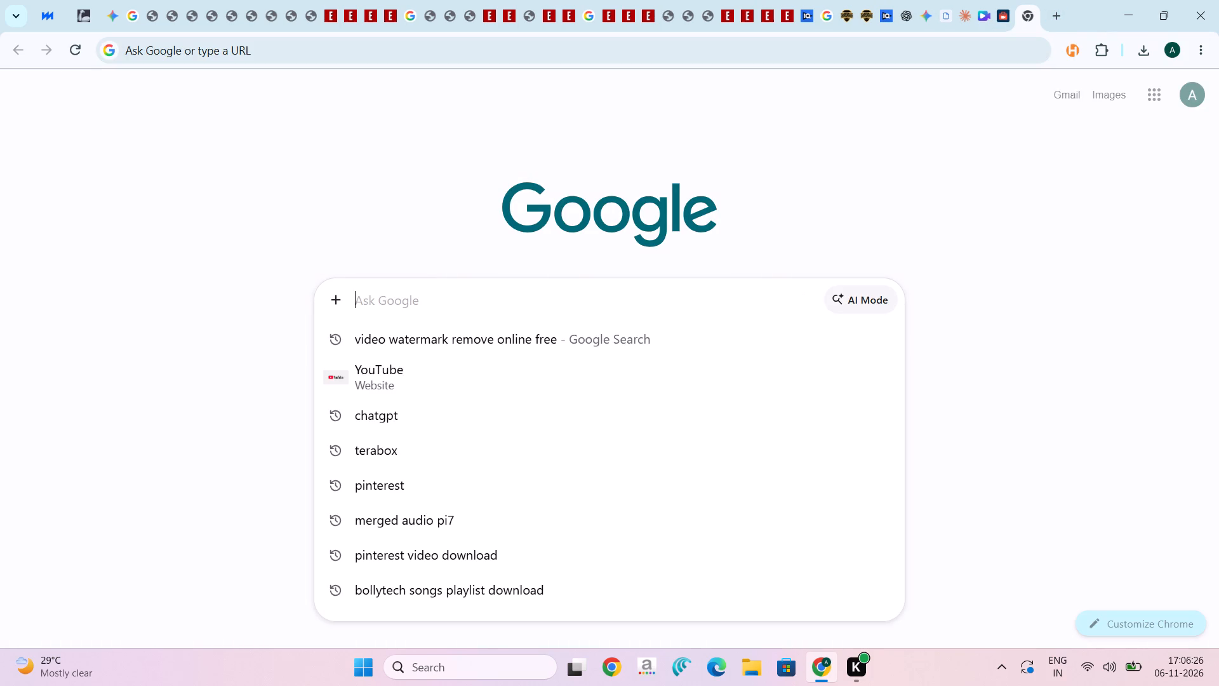
text(mastershot lopp)
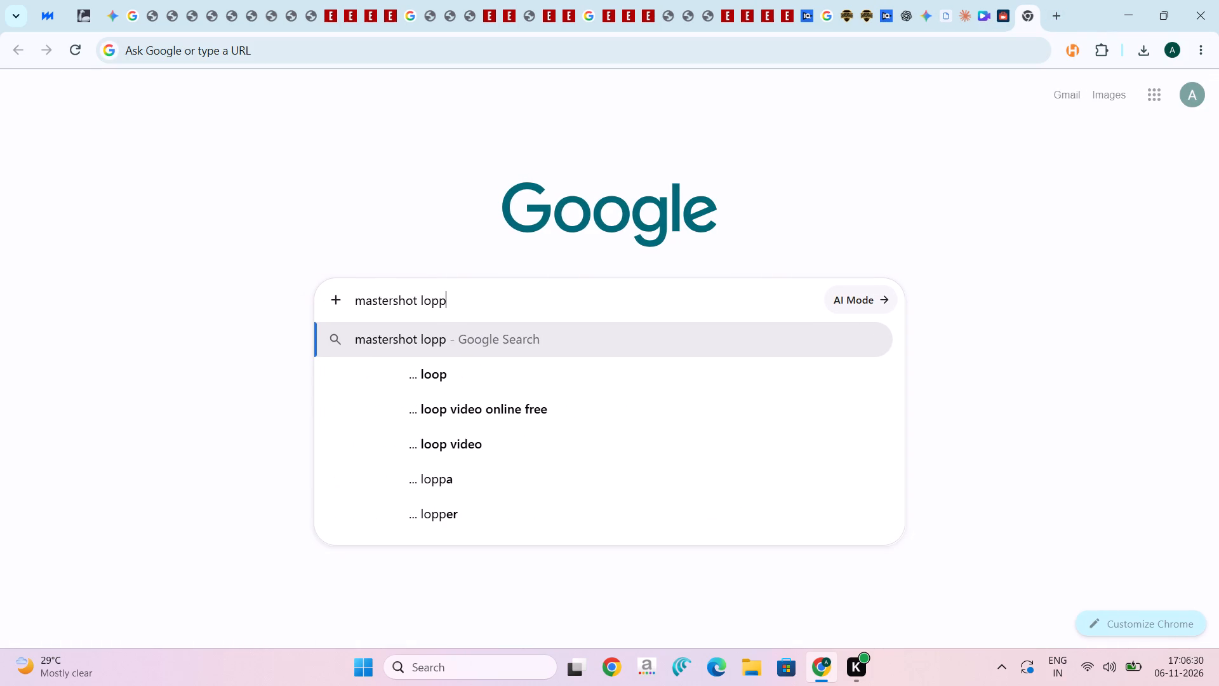
key(BackSpace)
key(BackSpace)
text(op)
key(Return)
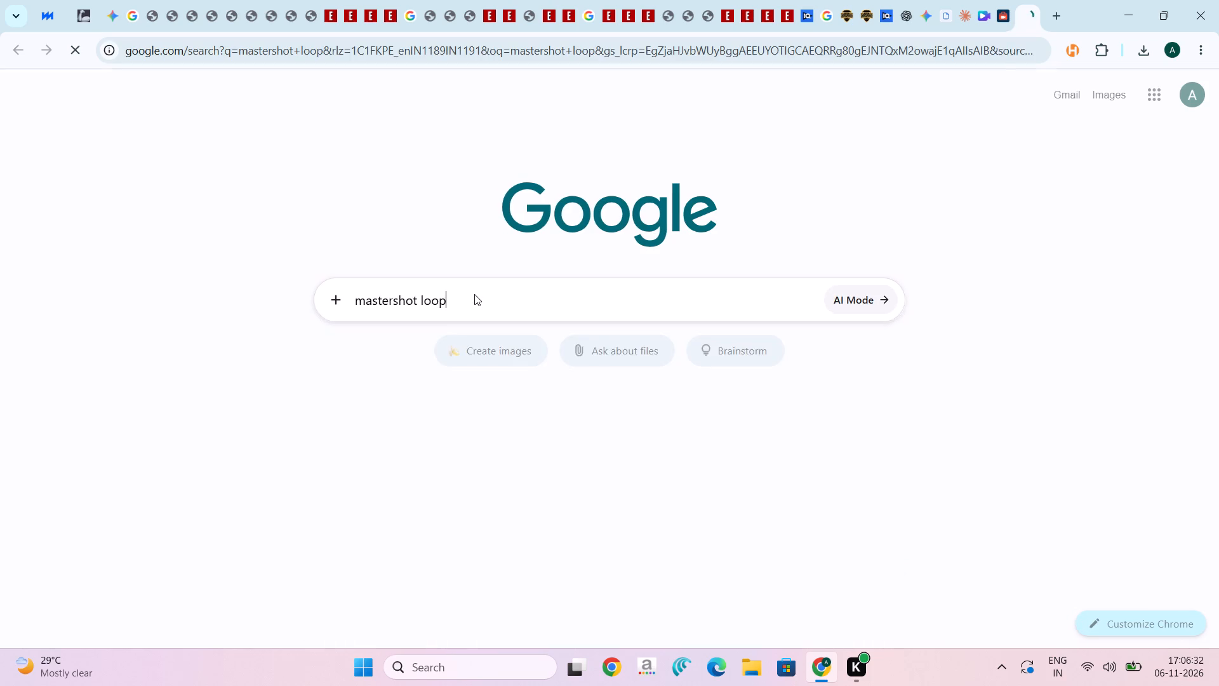
click(295, 225)
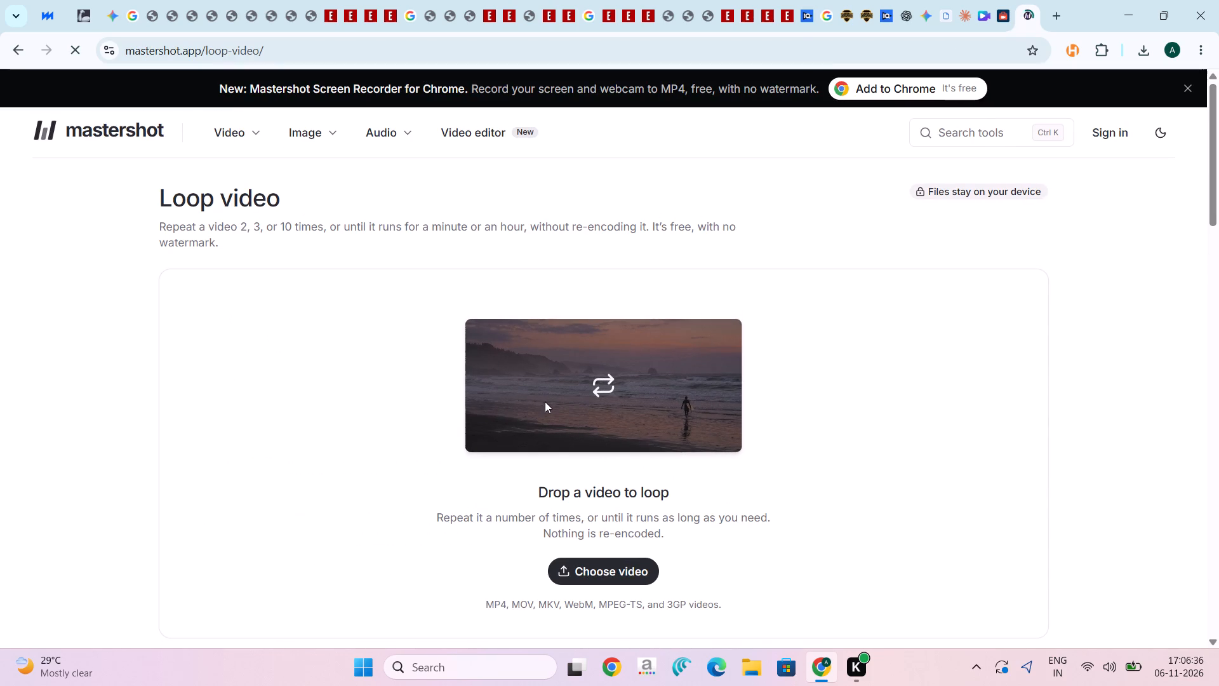
Load the watermark-free clip edf4c8d2-ef51-4ffa-94a6-0402e3a66224_masked.mp4 from Downloads into the loop tool.
click(604, 408)
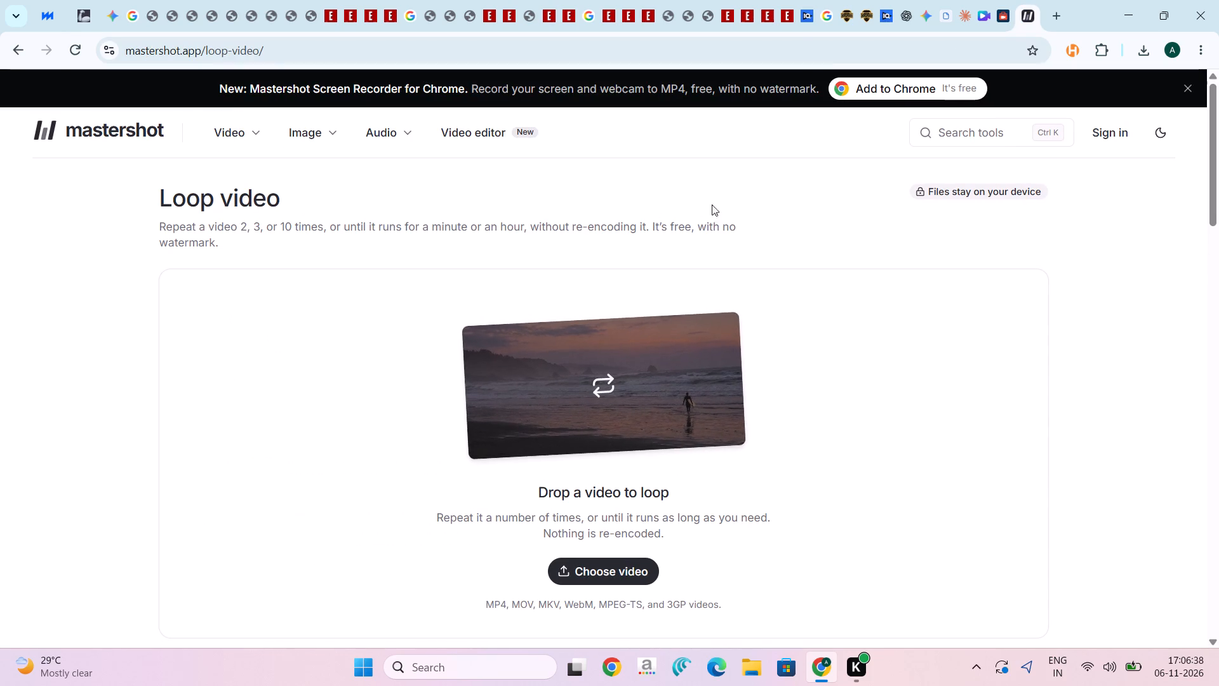
click(615, 596)
click(622, 562)
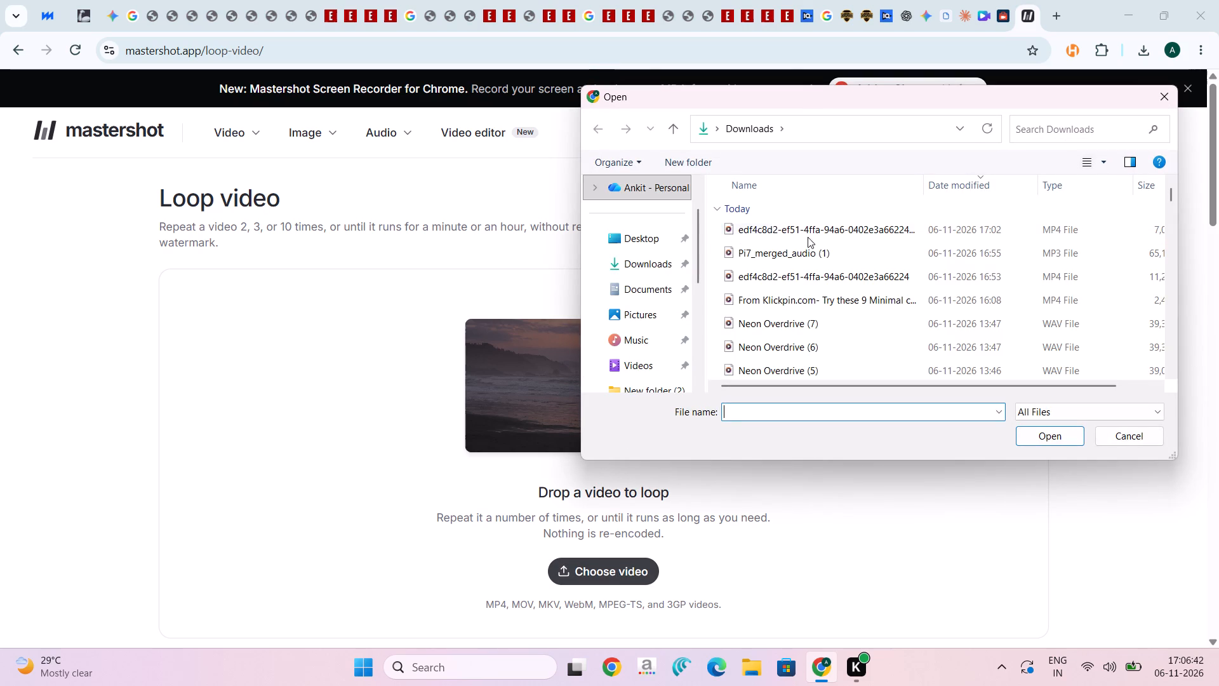
click(808, 237)
click(1044, 433)
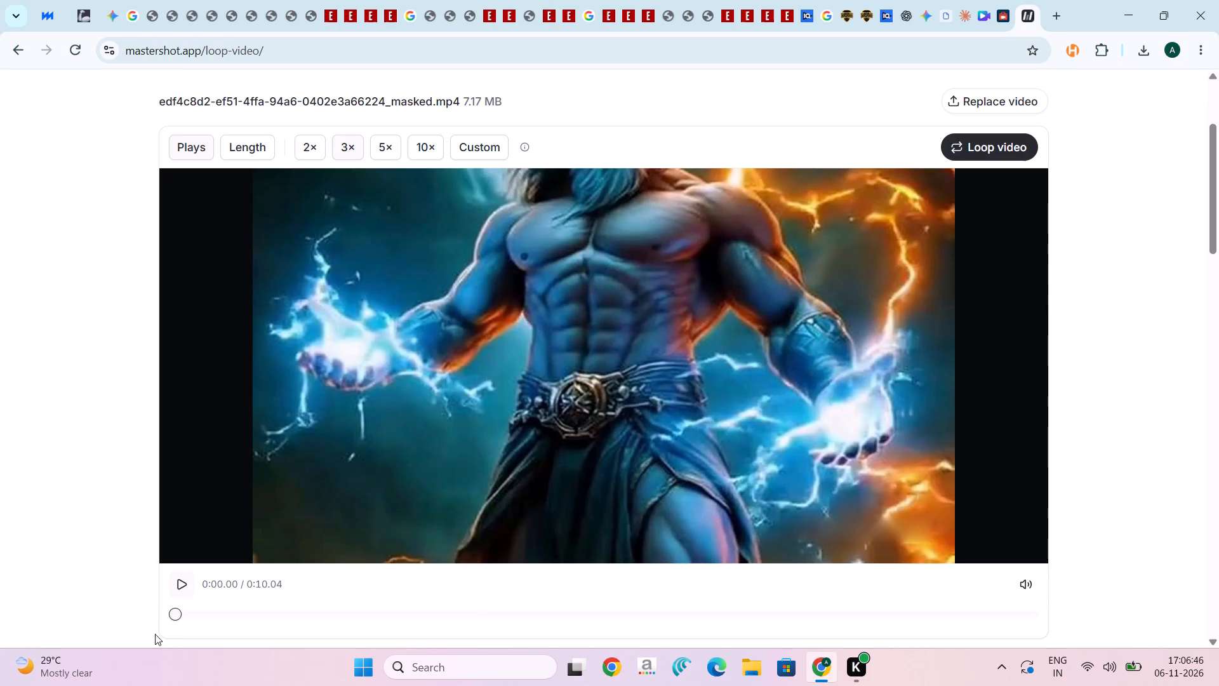
Play the loaded clip and scrub back and forth through its middle section to look for a suitable loop point.
click(180, 584)
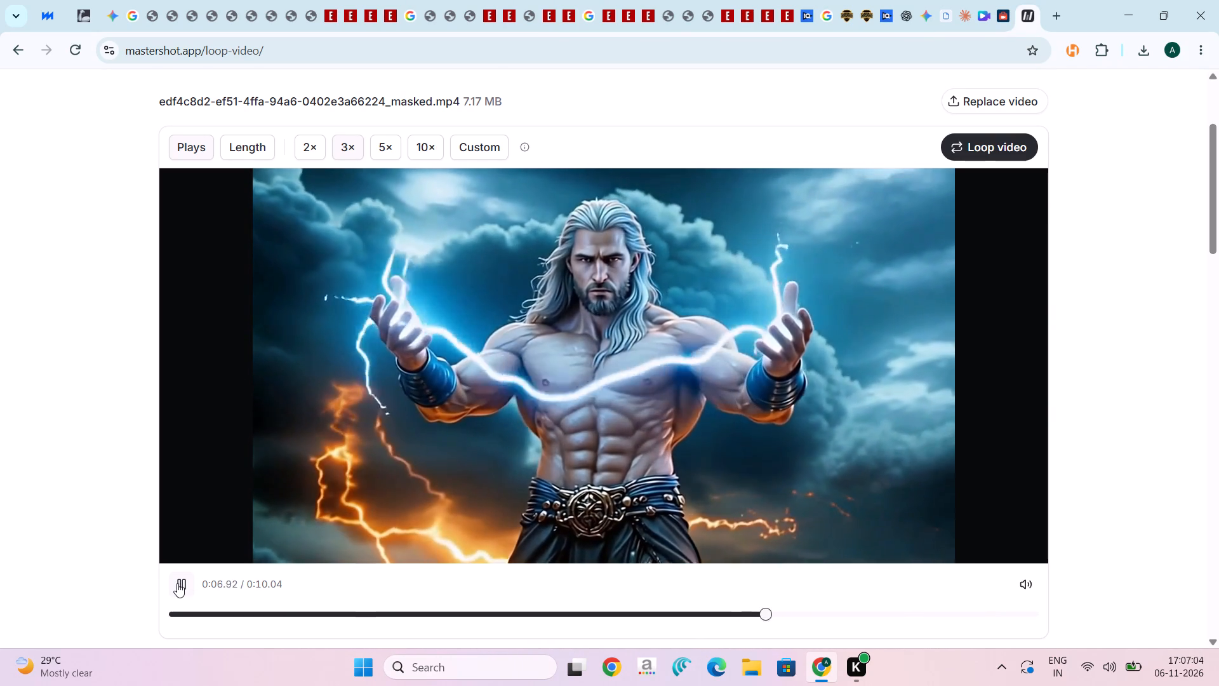
click(177, 583)
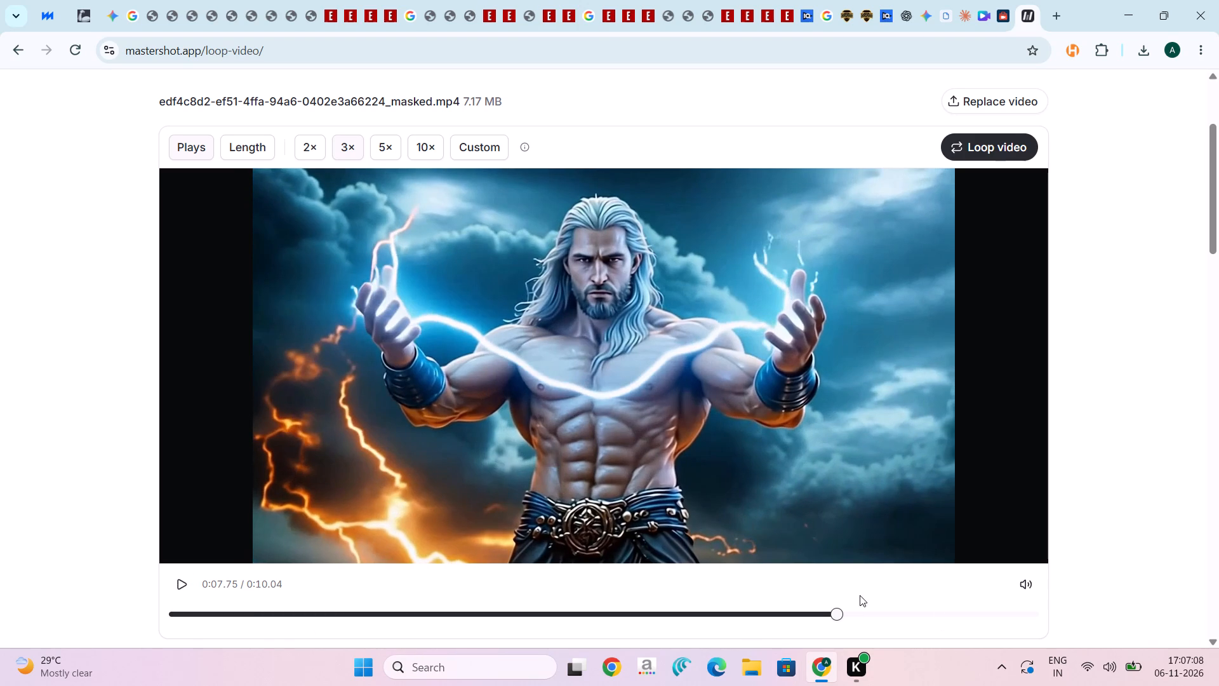
drag(840, 618, 625, 603)
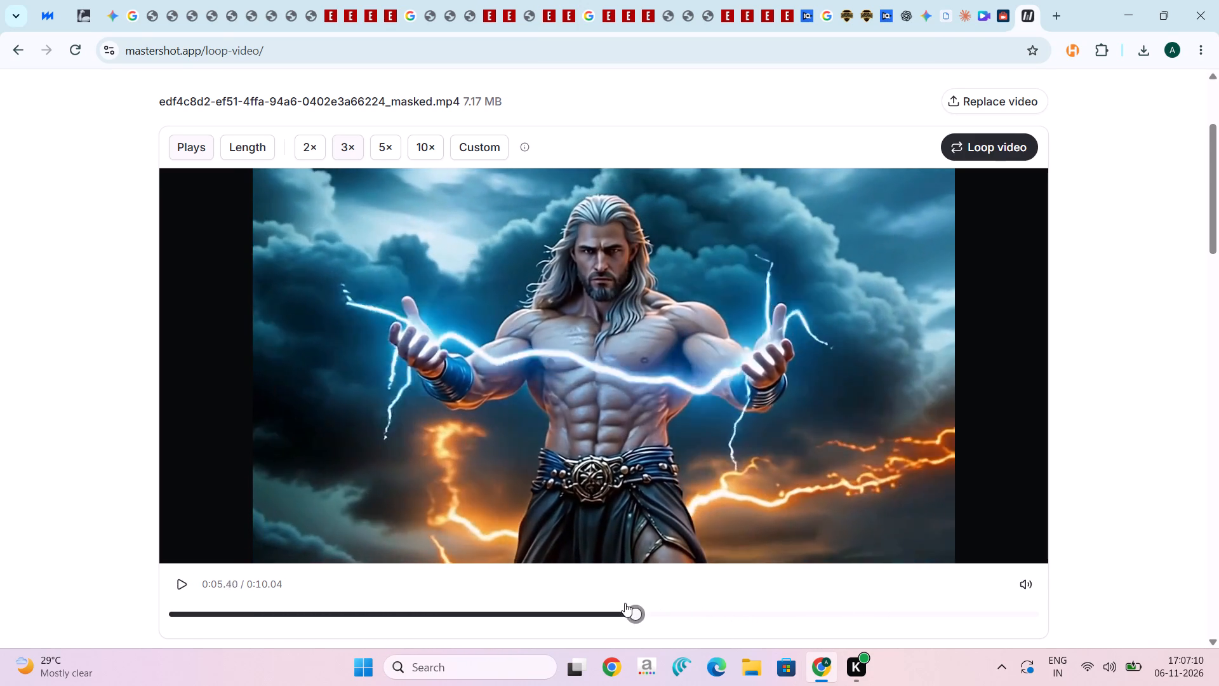
drag(625, 603, 689, 596)
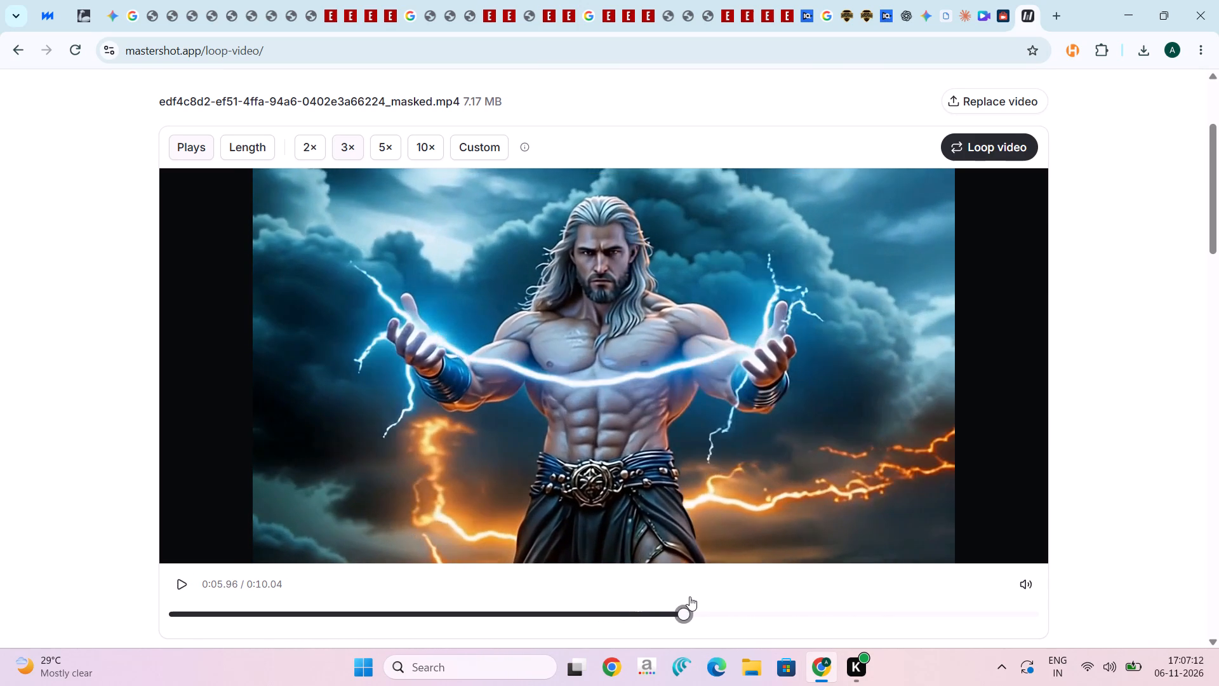
drag(689, 596, 590, 591)
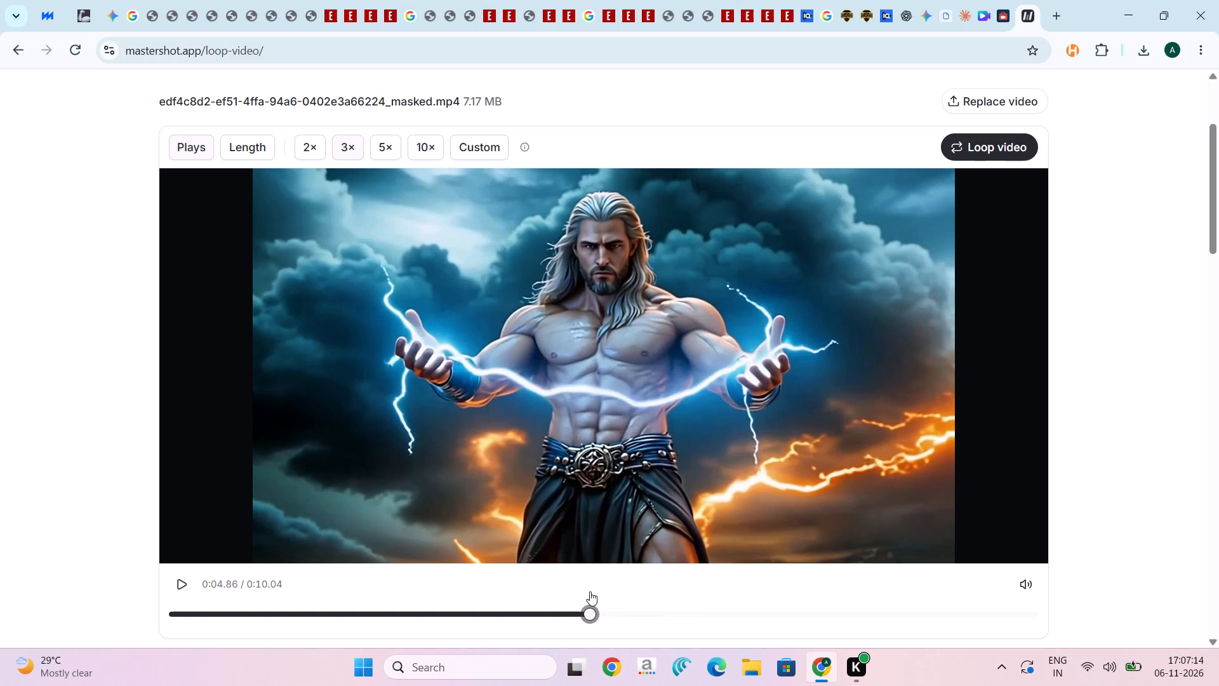
drag(590, 591, 797, 597)
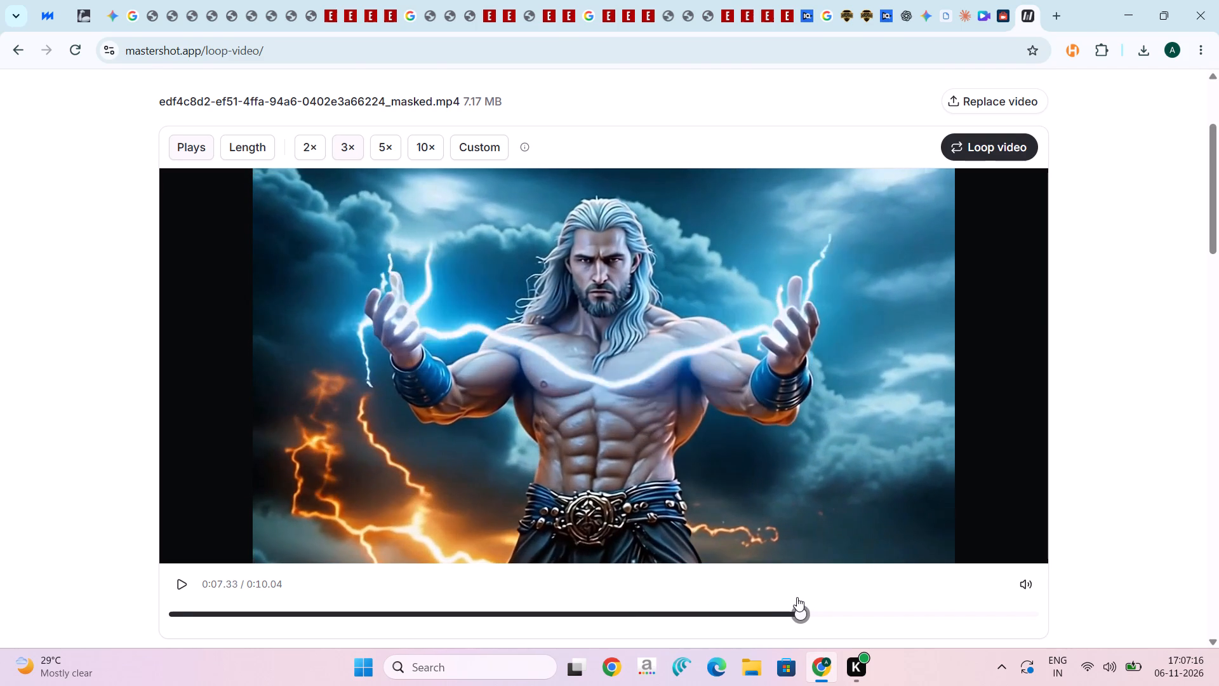
drag(797, 597, 763, 599)
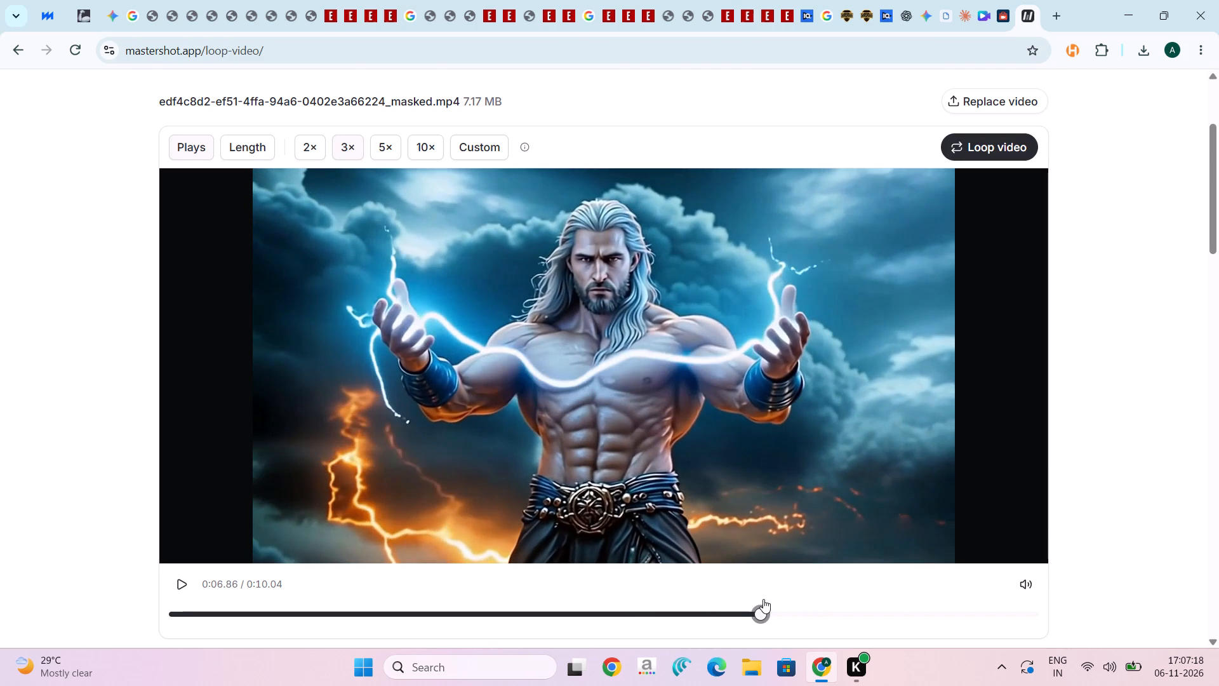
drag(763, 599, 742, 590)
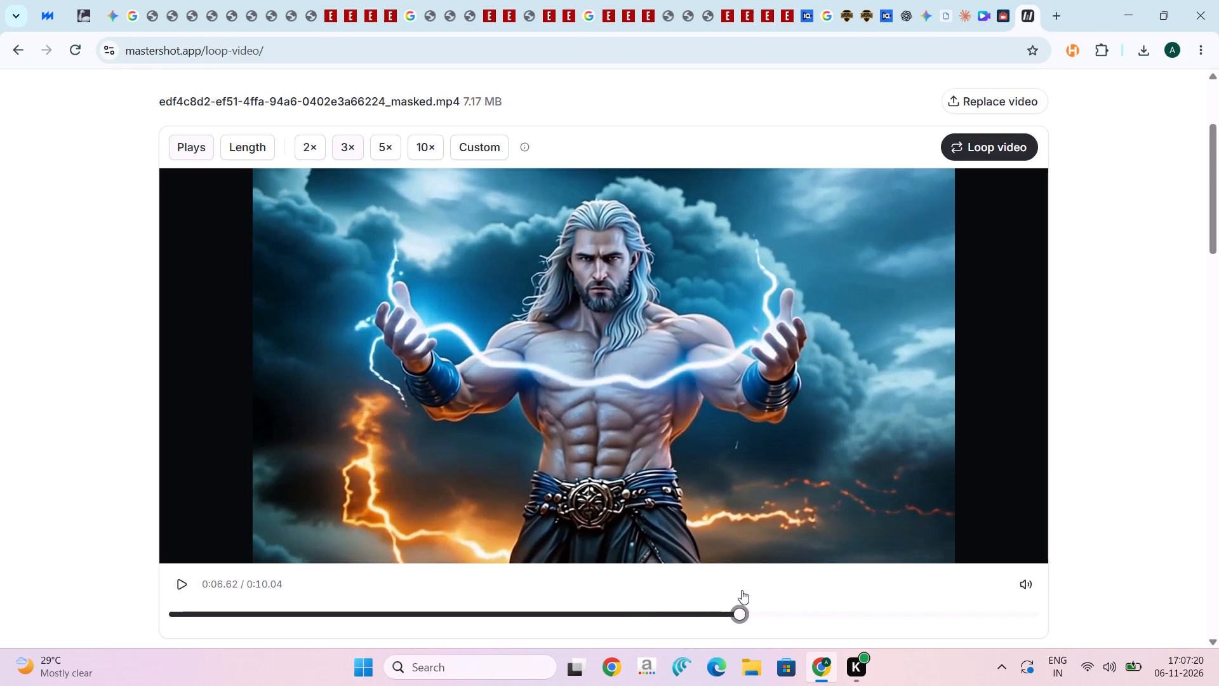
drag(742, 590, 705, 591)
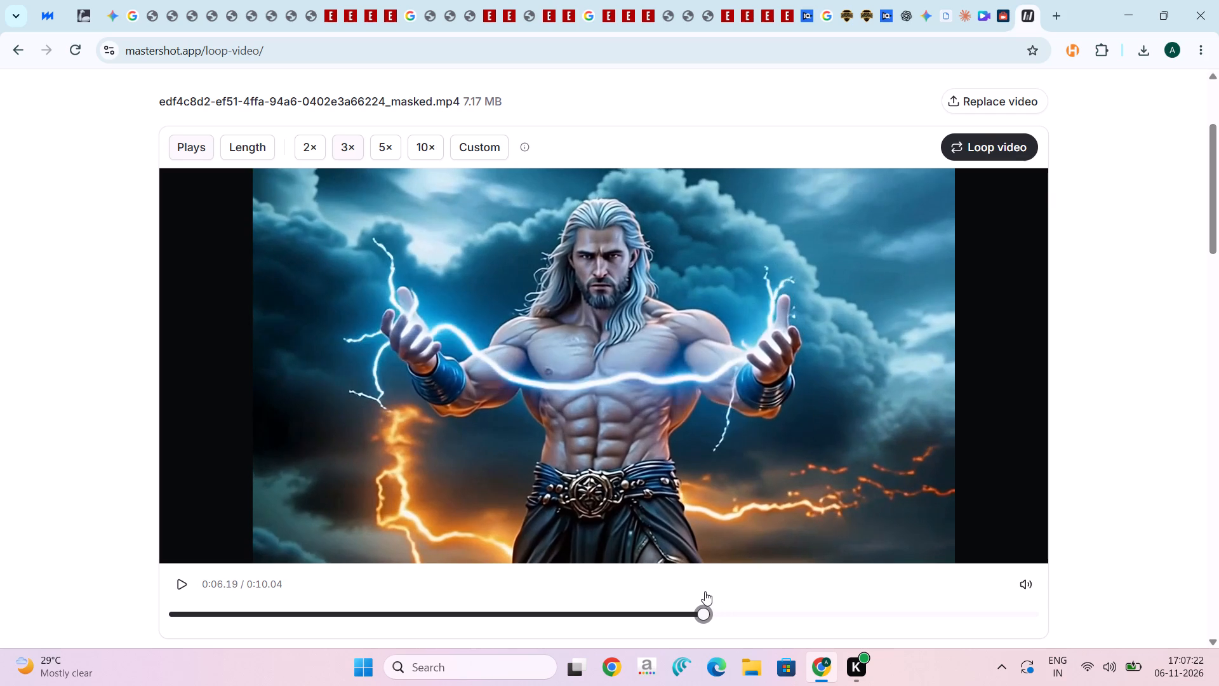
drag(705, 591, 689, 590)
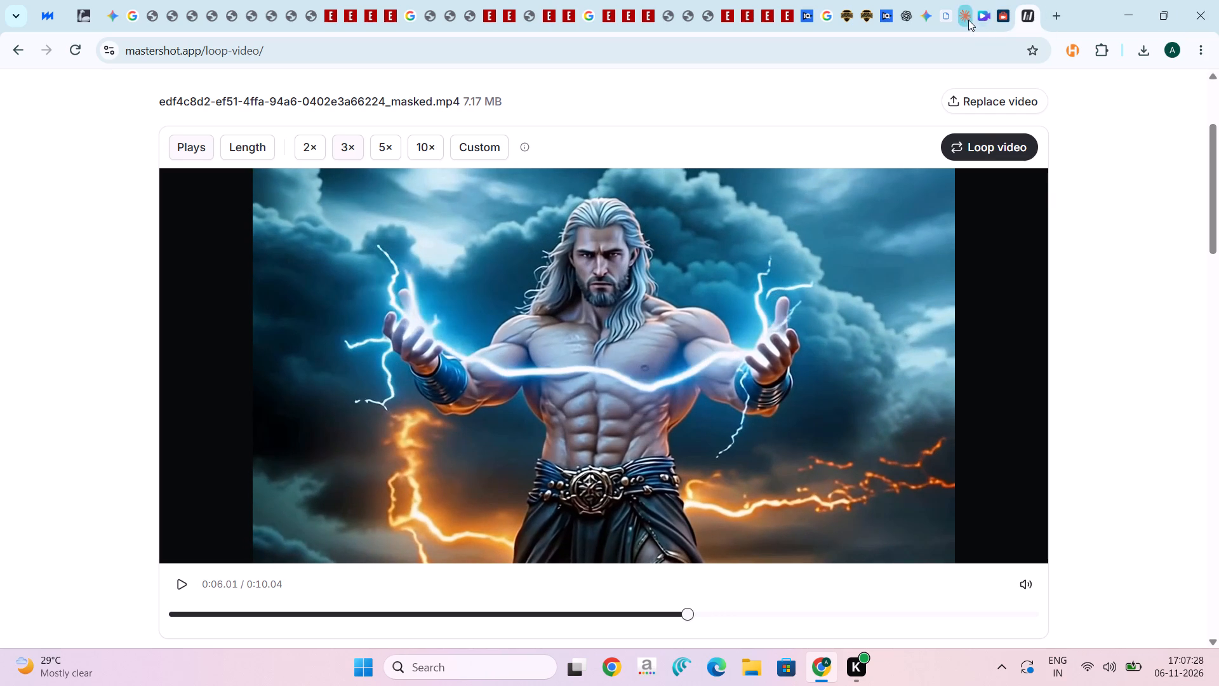
Switch back to the Canva design and extend the end of the timeline clip to its full 10.0s length.
click(982, 20)
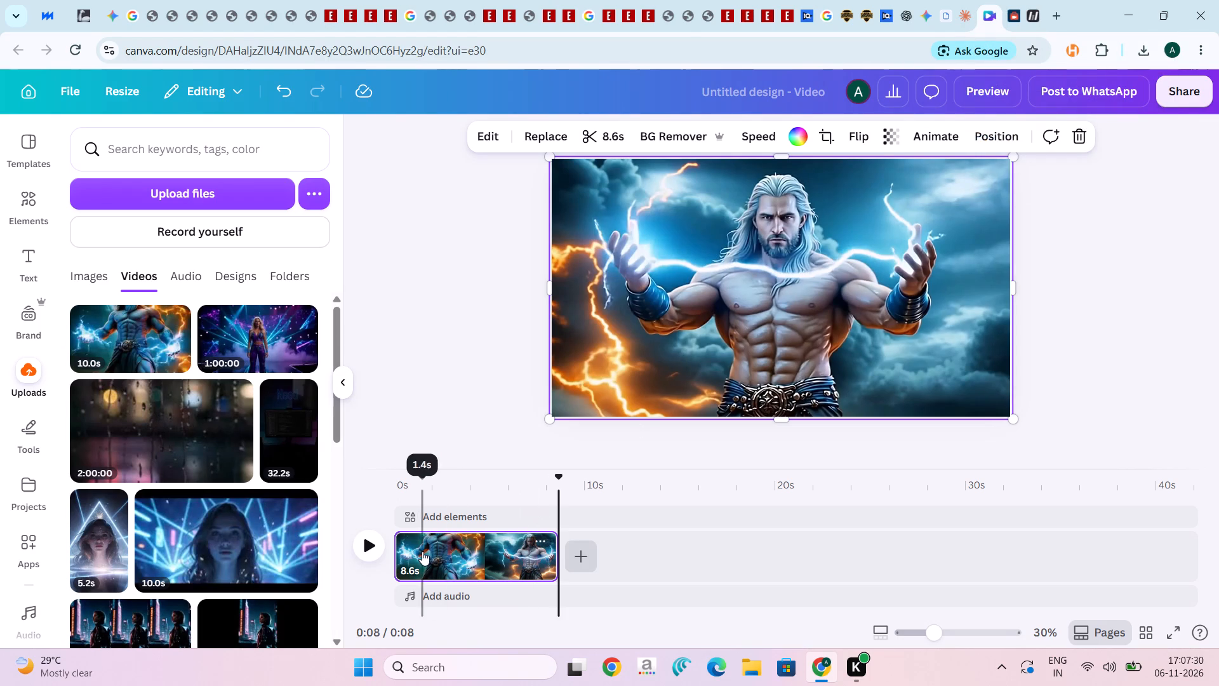
drag(397, 555, 408, 567)
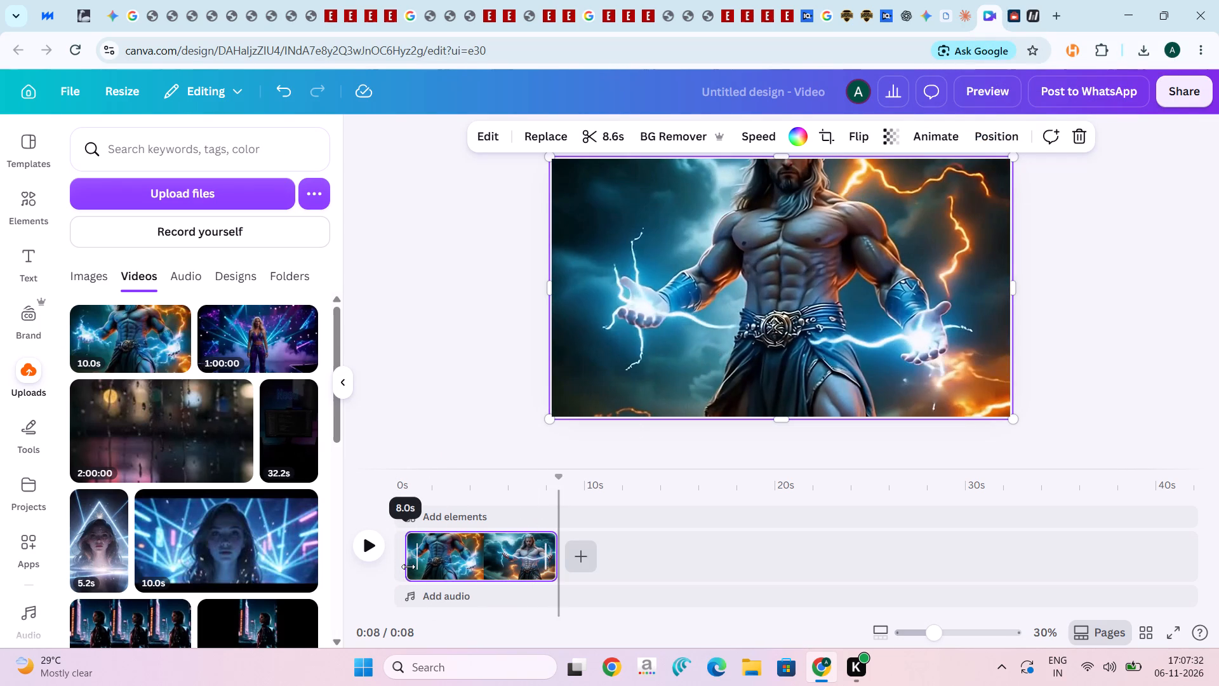
drag(408, 567, 333, 568)
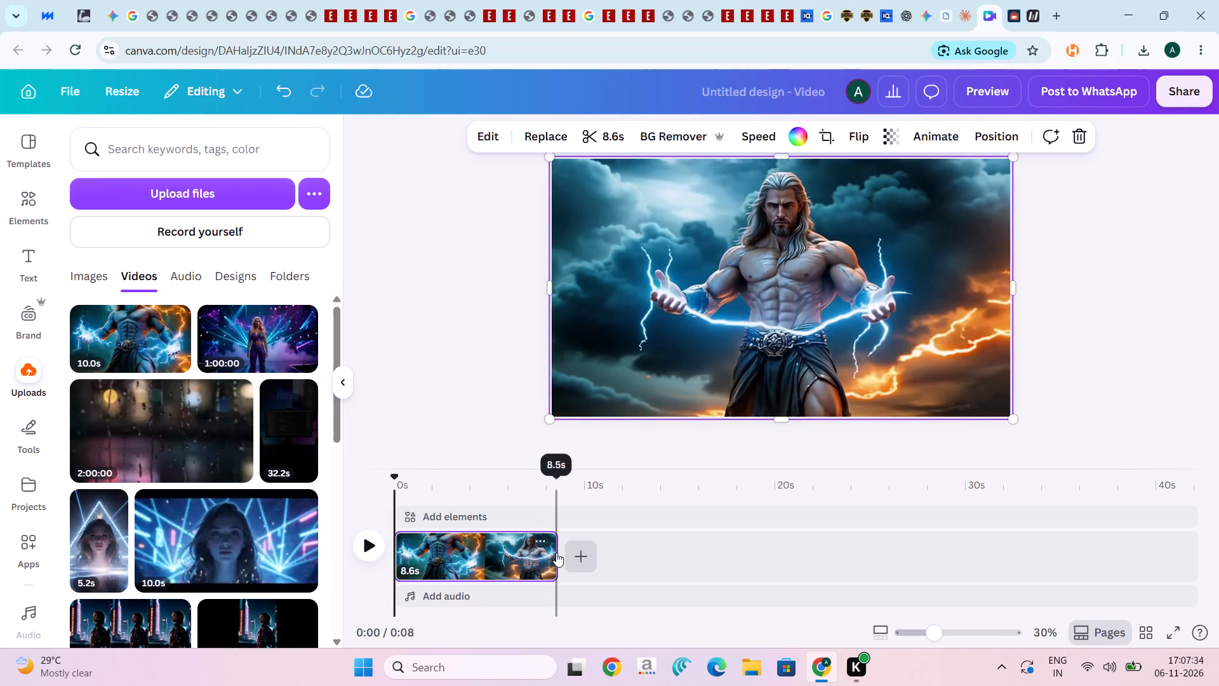
drag(549, 558, 625, 566)
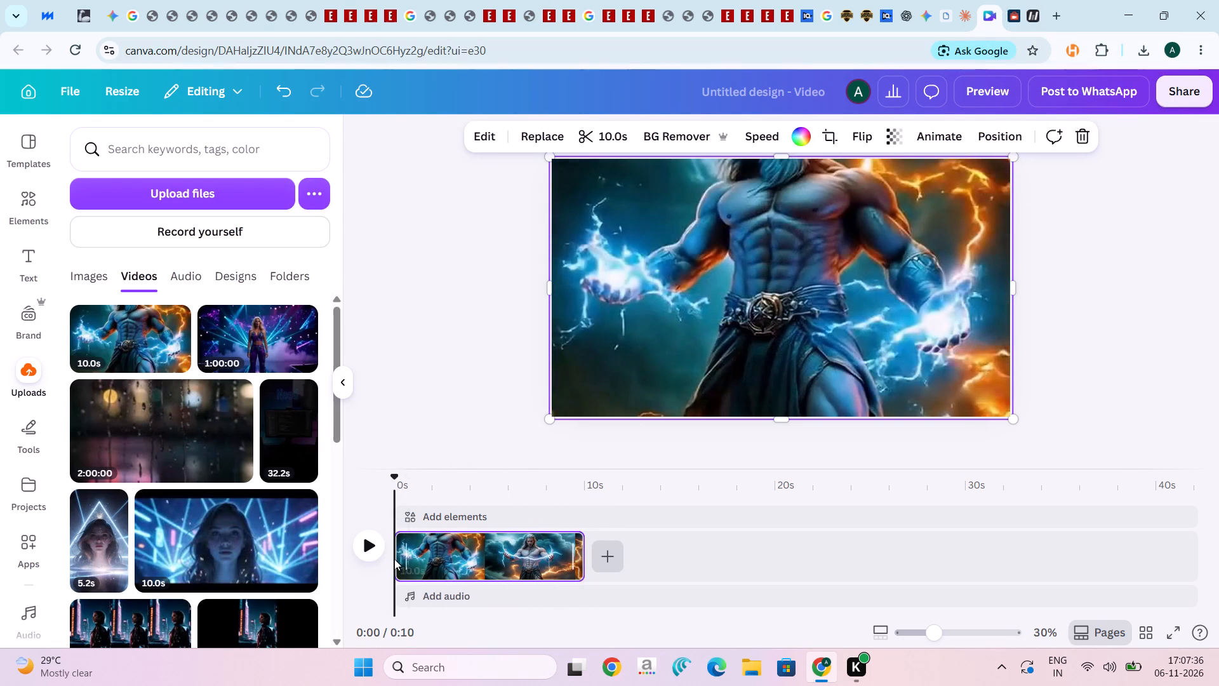
Examine frames of the timeline clip from its start to about 6 s to find a good starting point.
click(400, 559)
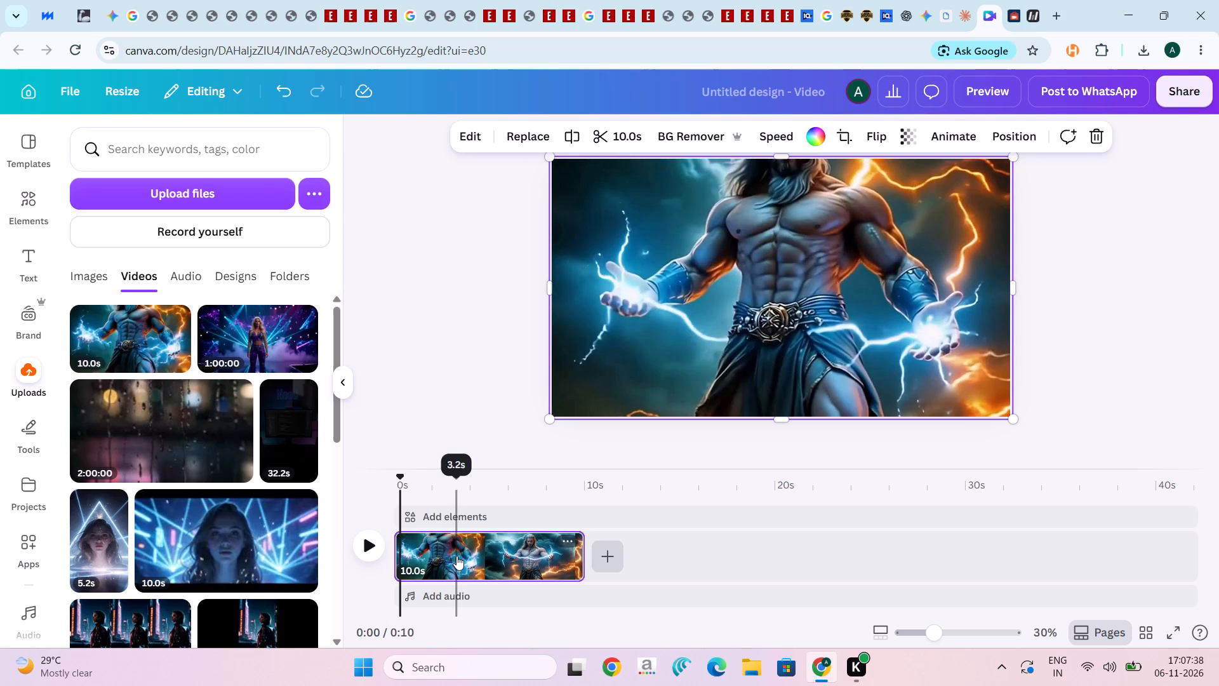
click(456, 556)
click(476, 557)
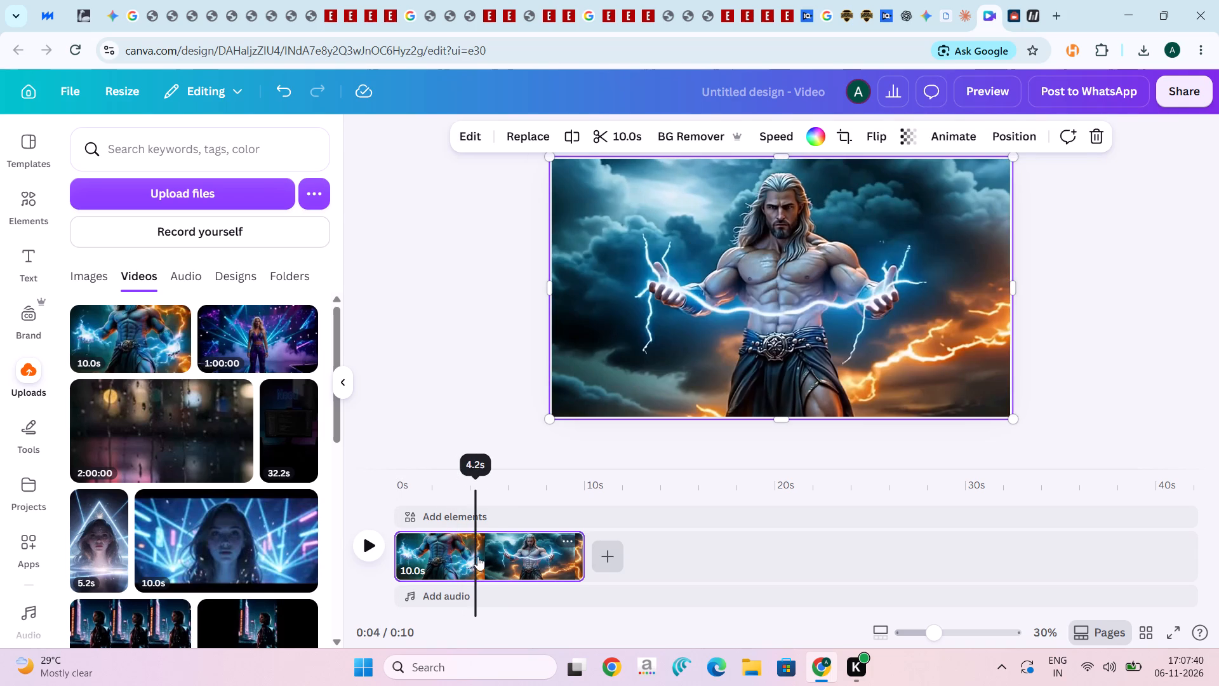
click(496, 556)
click(514, 555)
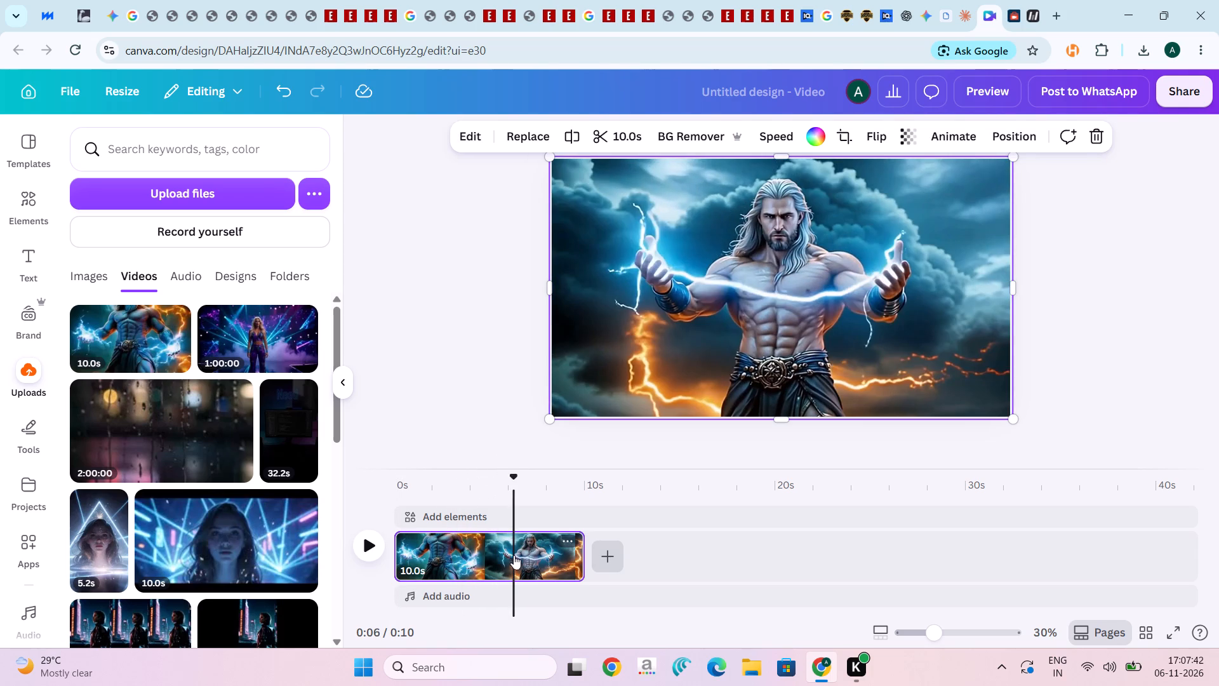
click(512, 555)
click(510, 556)
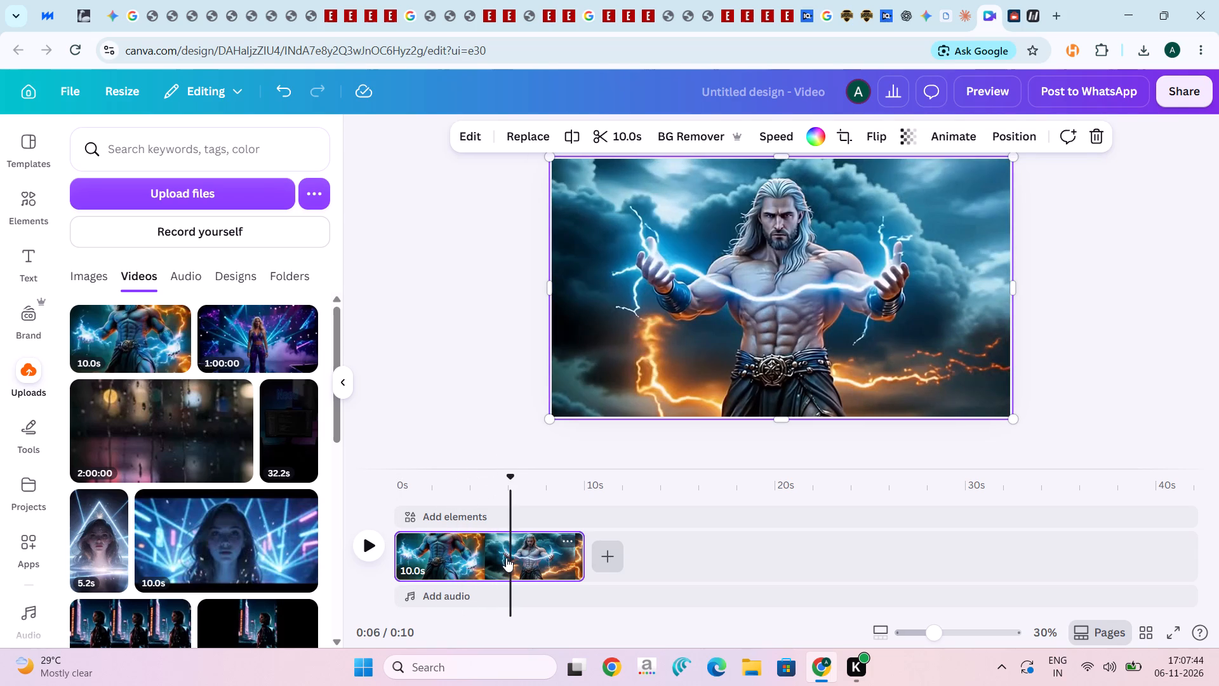
click(506, 558)
Trim the start of the 10.0s clip to leave its last 3.9s, previewing the selection before applying it.
click(606, 142)
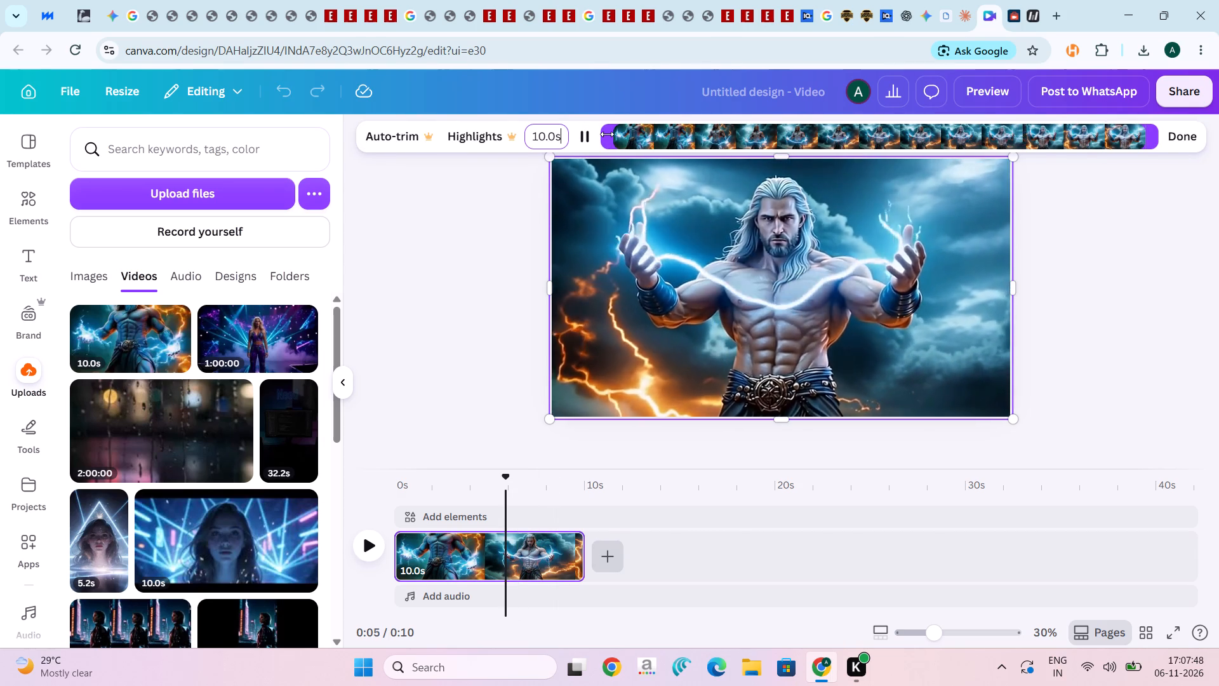
drag(607, 134, 686, 132)
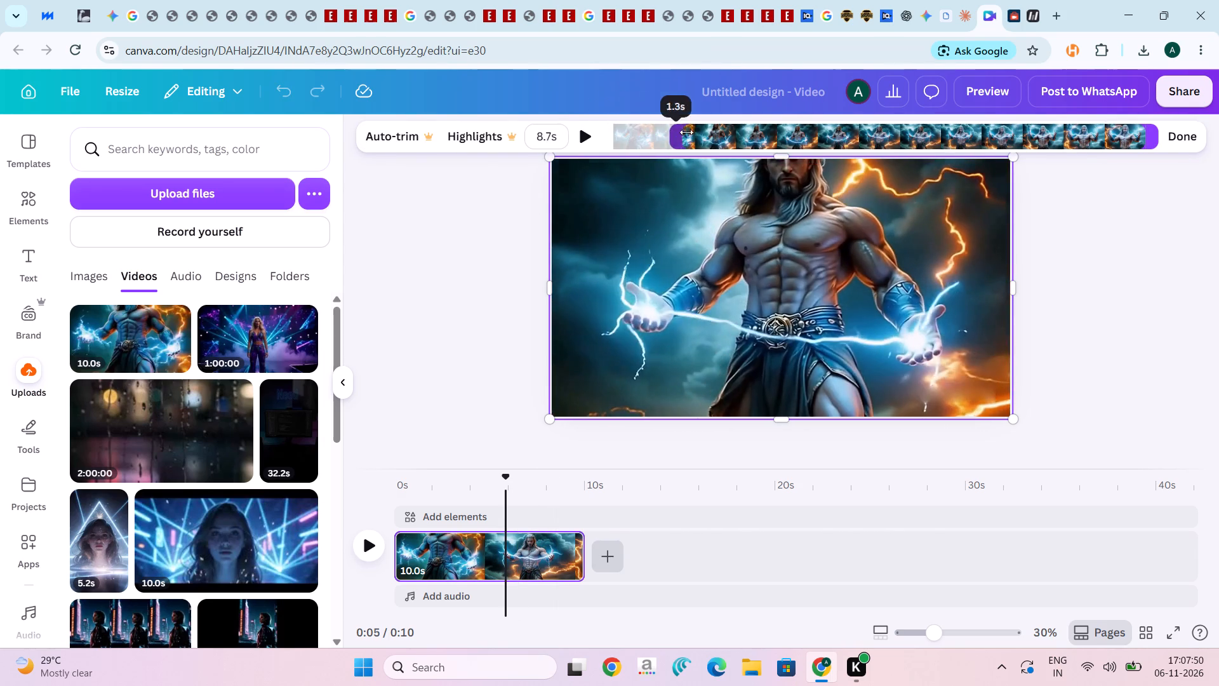
drag(686, 132, 909, 156)
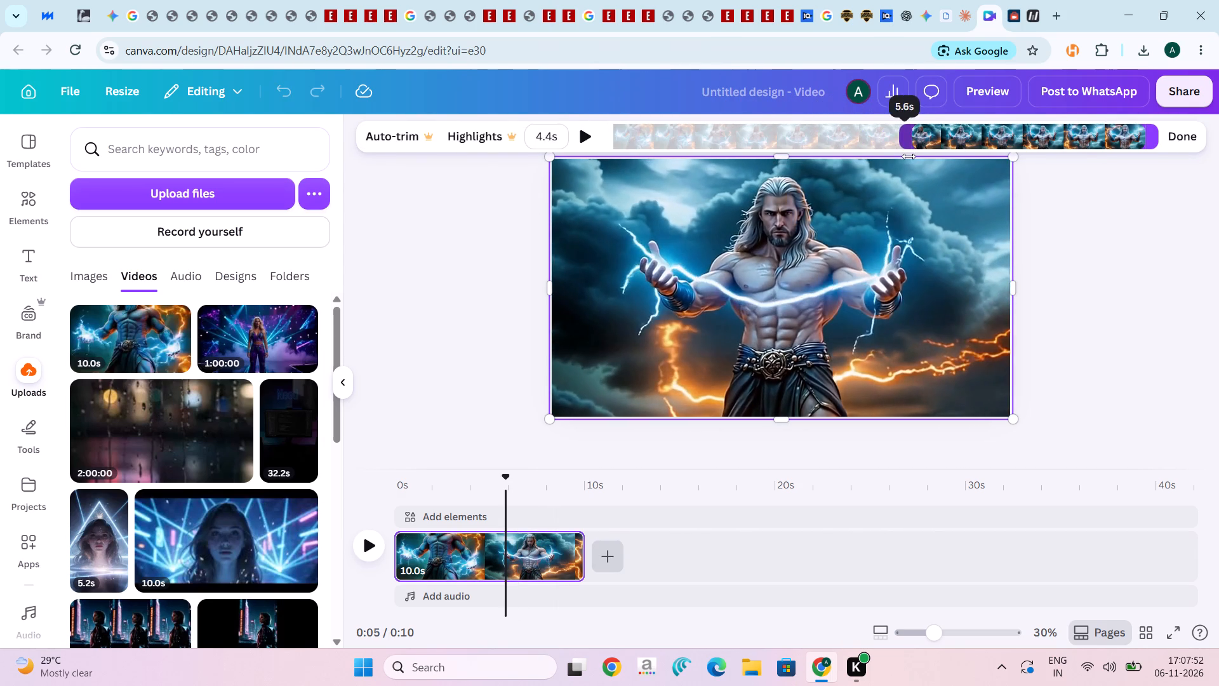
drag(909, 156, 933, 154)
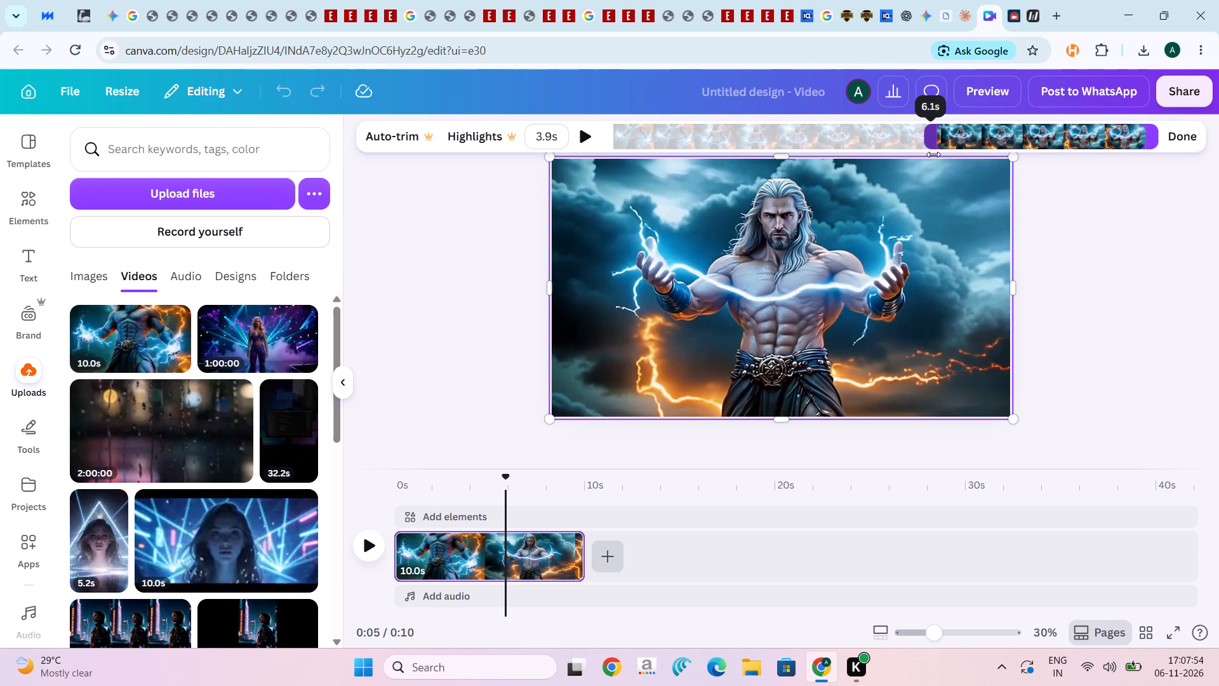
drag(933, 154, 931, 155)
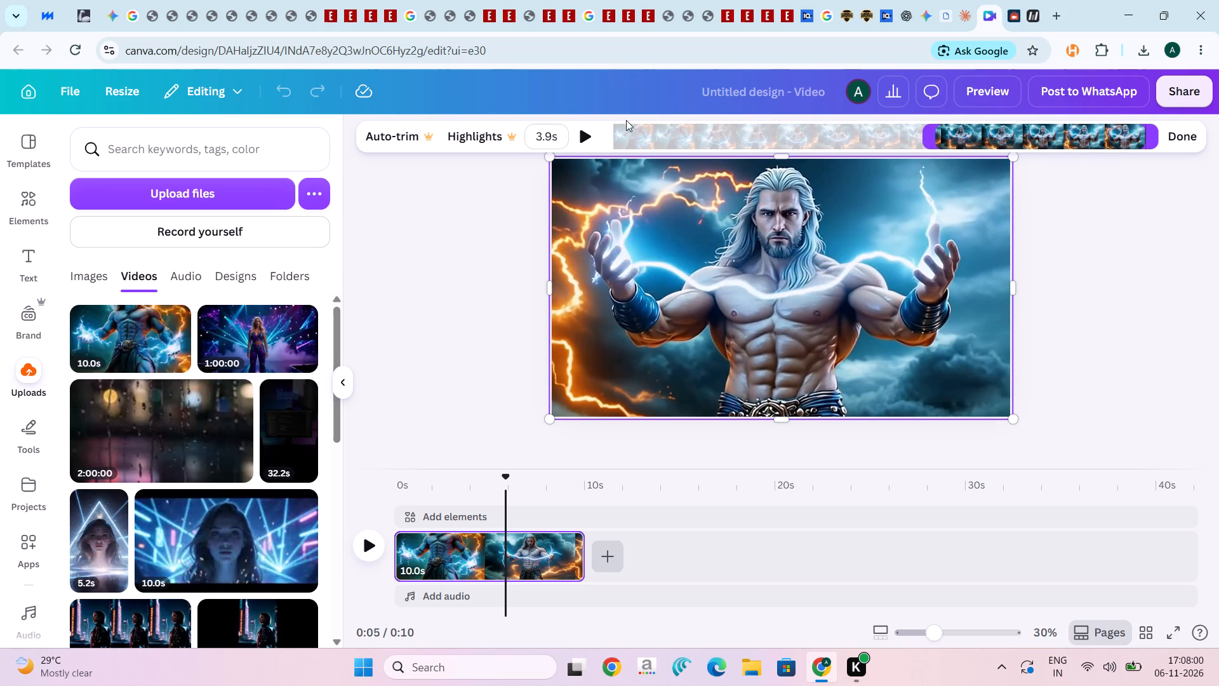
click(587, 144)
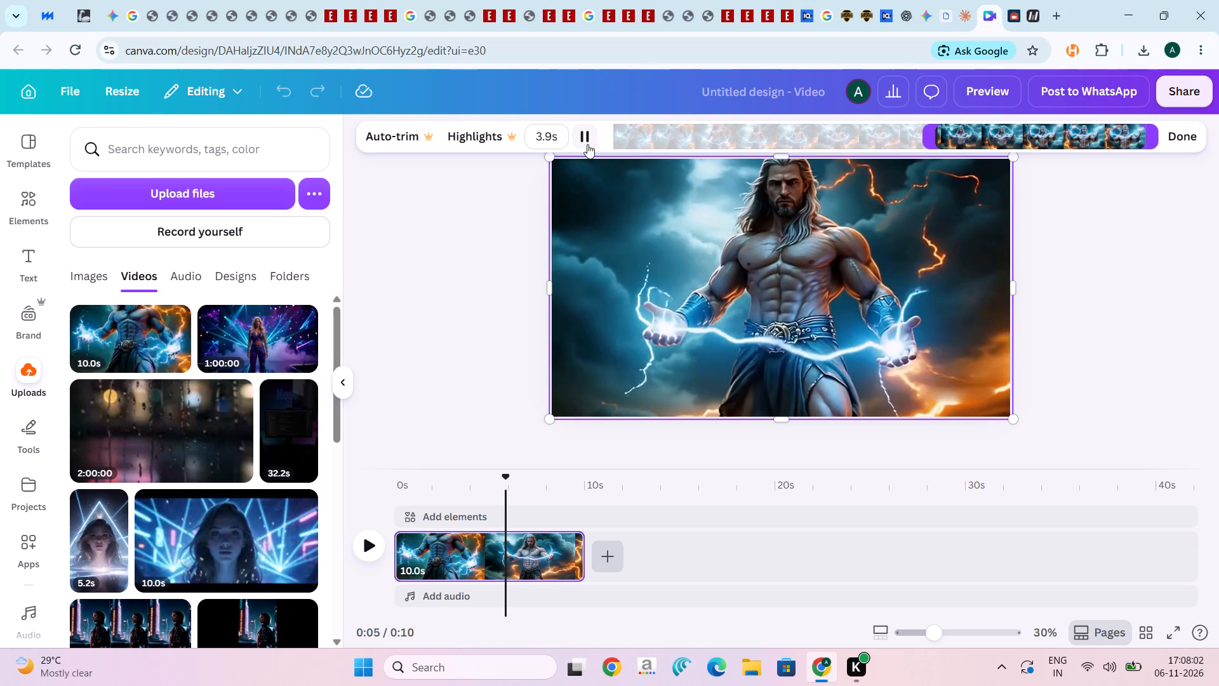
click(935, 143)
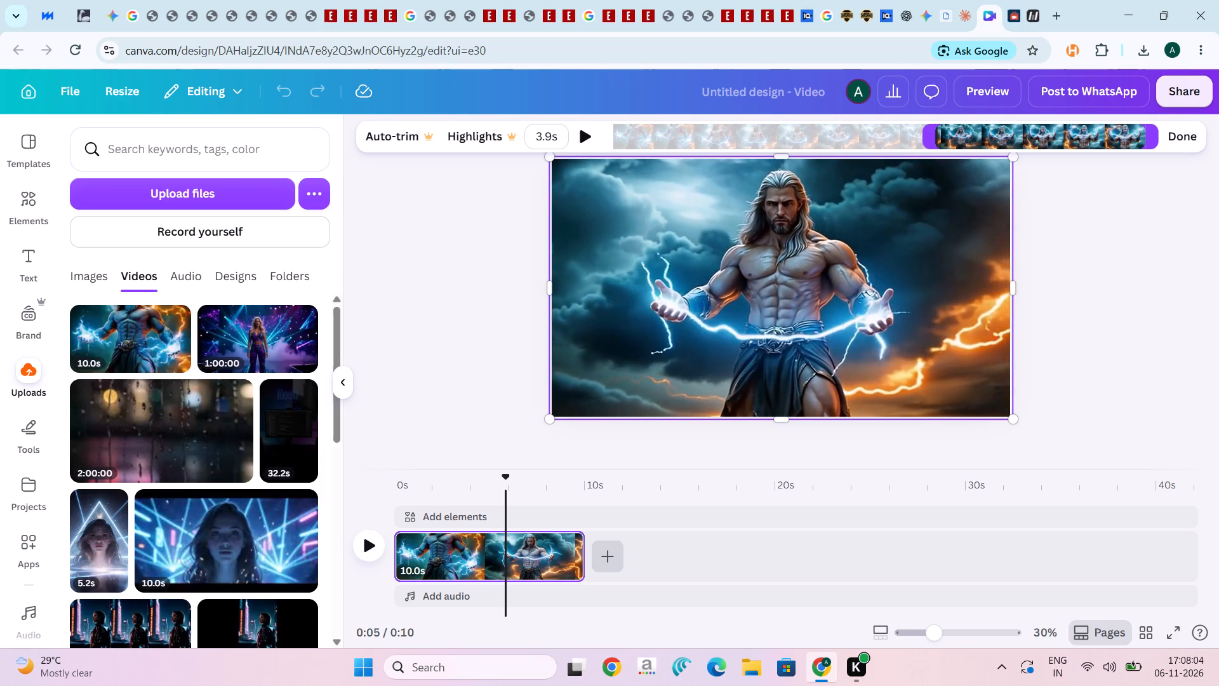
click(942, 144)
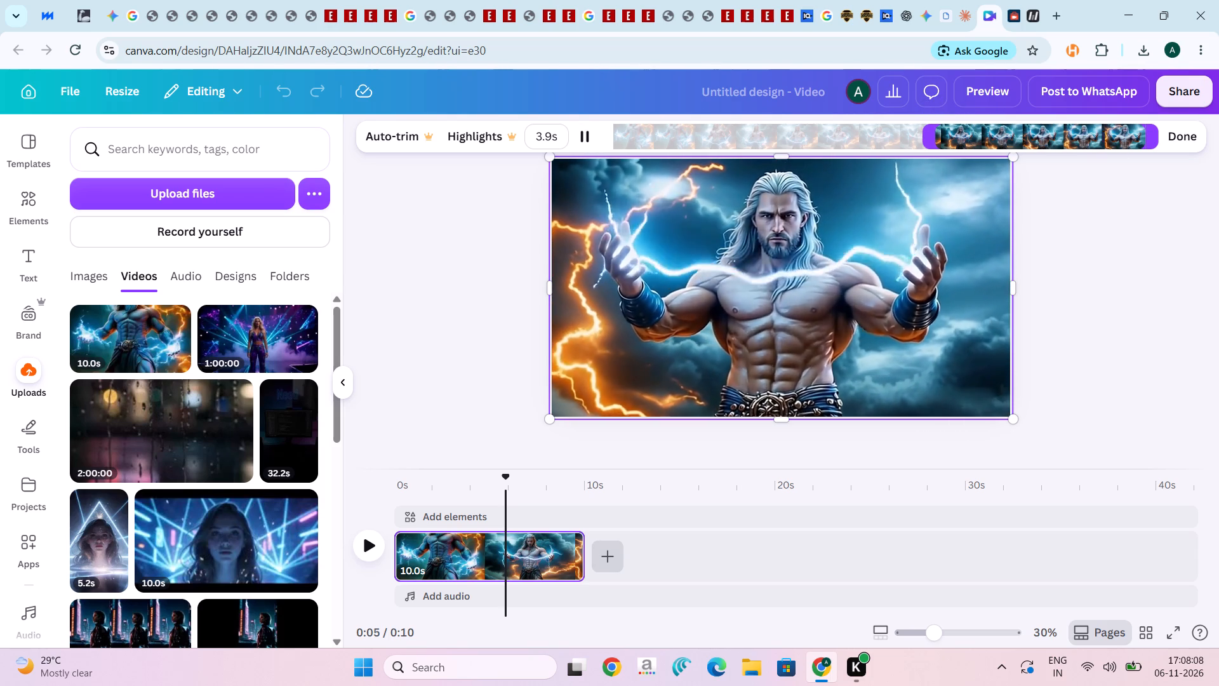
click(1192, 135)
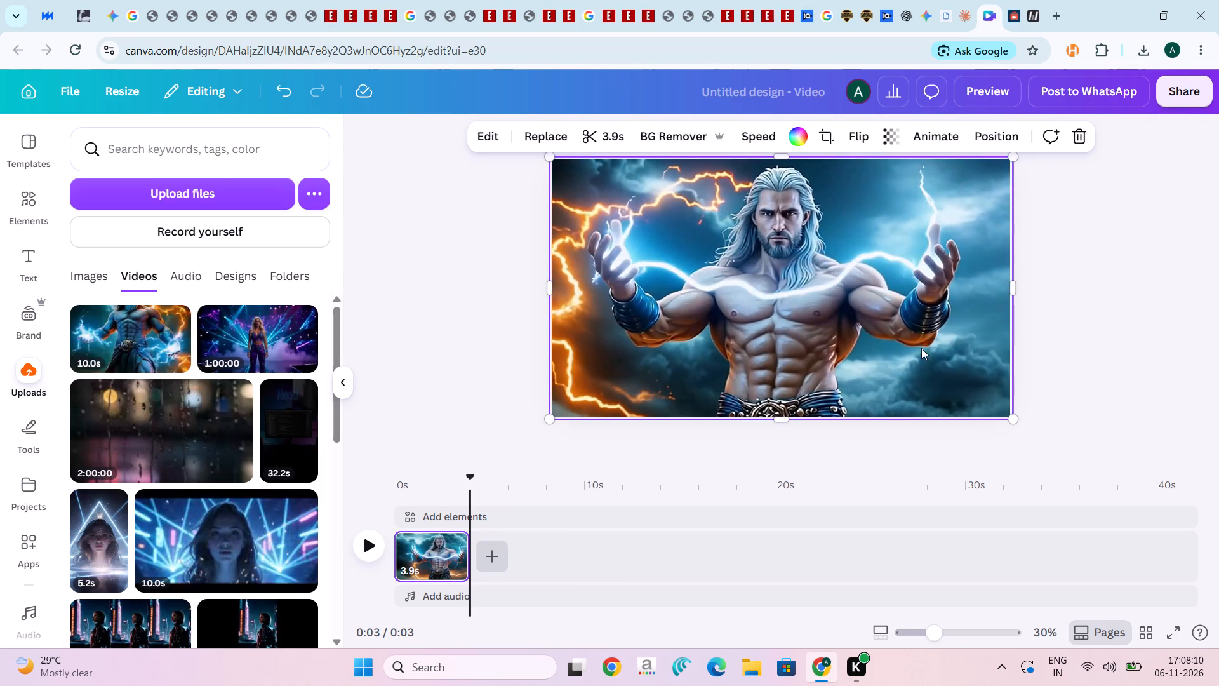
Play the trimmed 3.9s clip from the beginning to review it.
drag(469, 479, 319, 498)
click(368, 541)
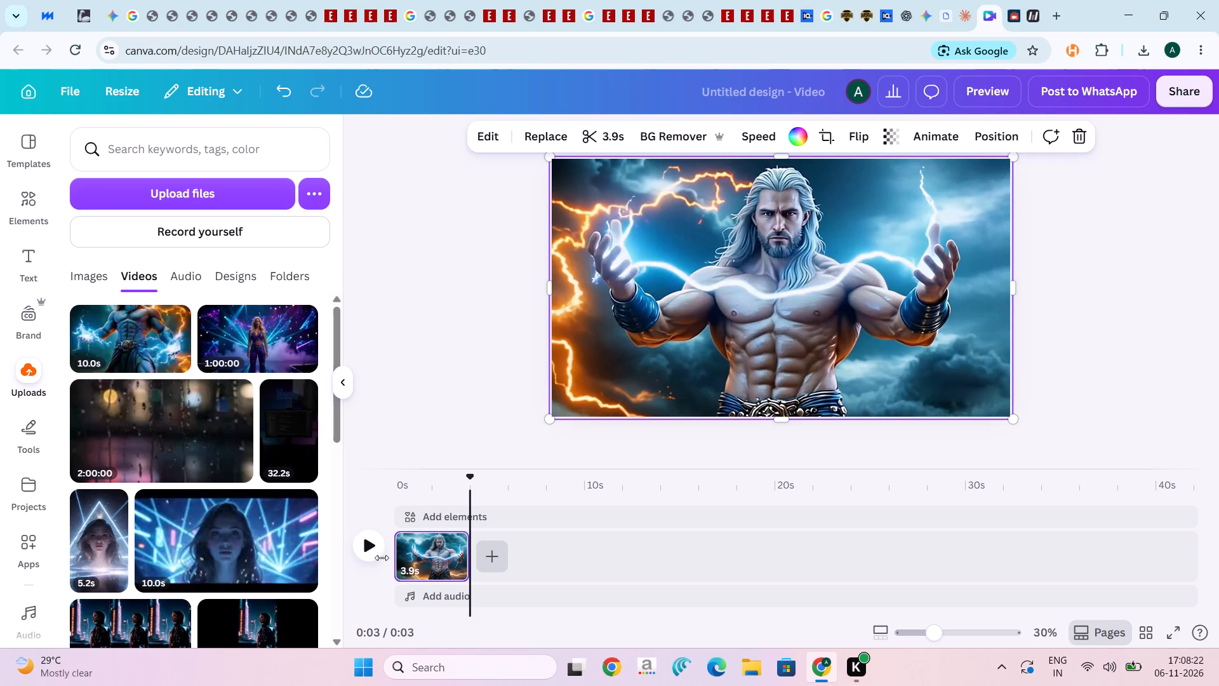
Play the trimmed 3.9s timeline clip once more to review it.
click(367, 537)
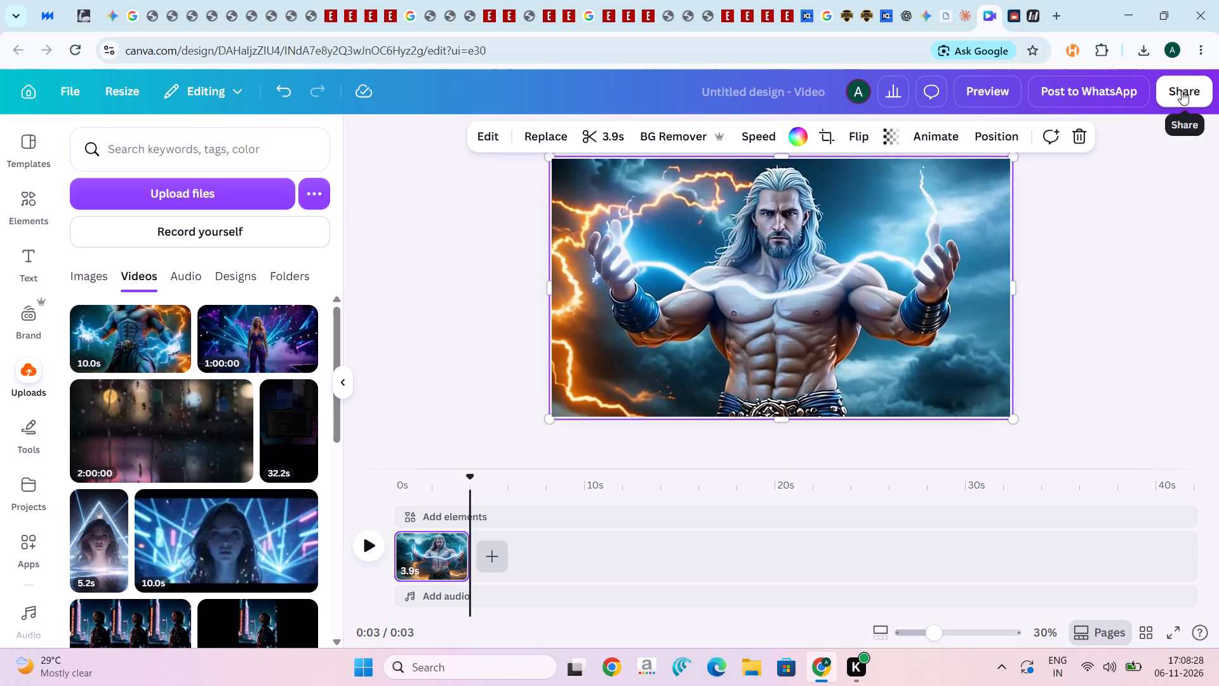
Download the trimmed design as an MP4 video at 1080p quality.
click(1182, 91)
click(929, 466)
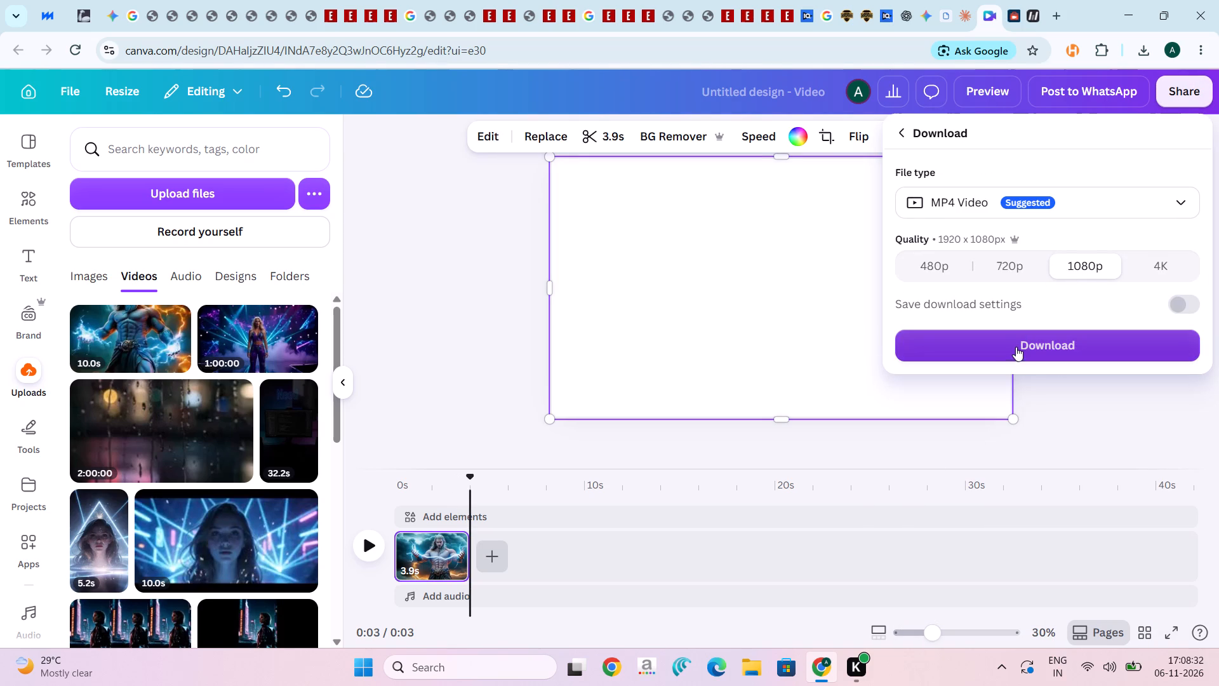
click(1016, 343)
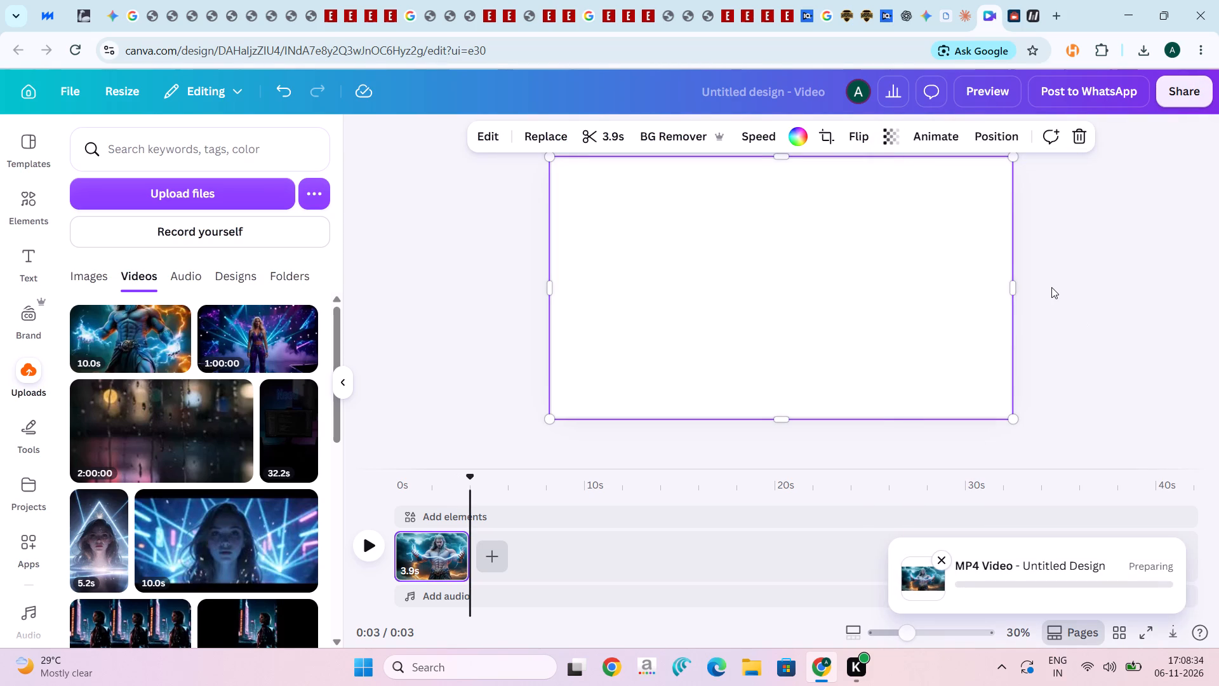
Close the browser tab between the Canva design and the Mastershot Loop video page, leaving the Loop video page open.
click(1031, 15)
click(1003, 8)
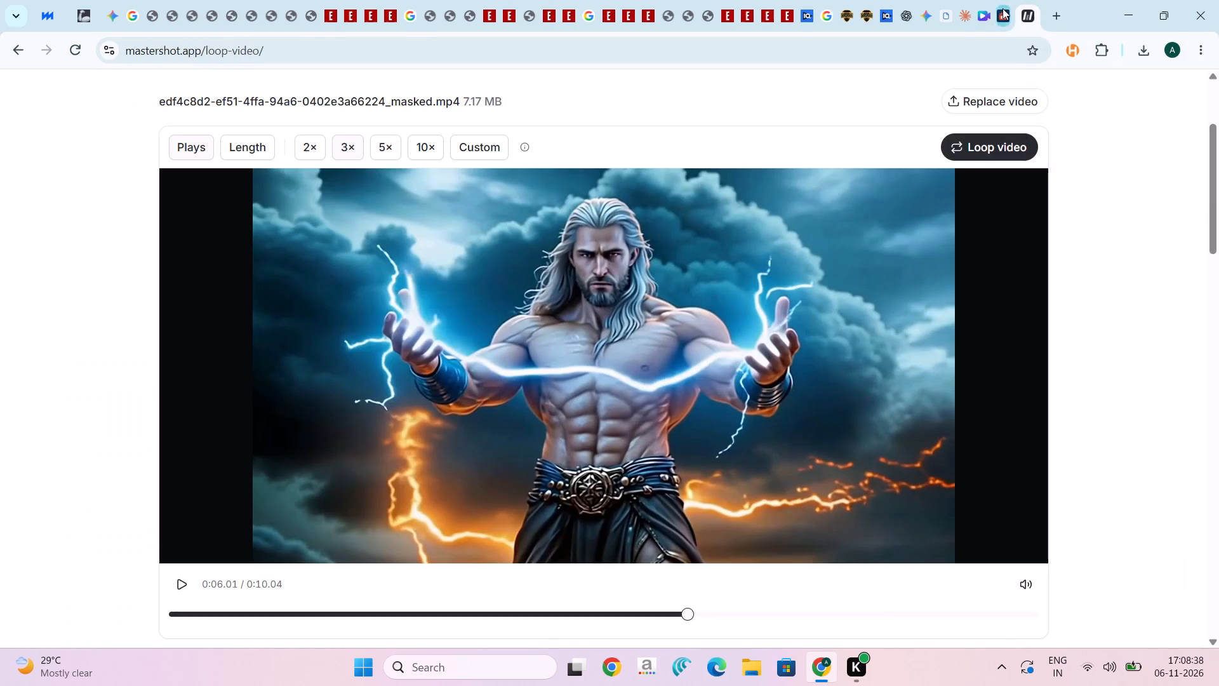
click(1009, 17)
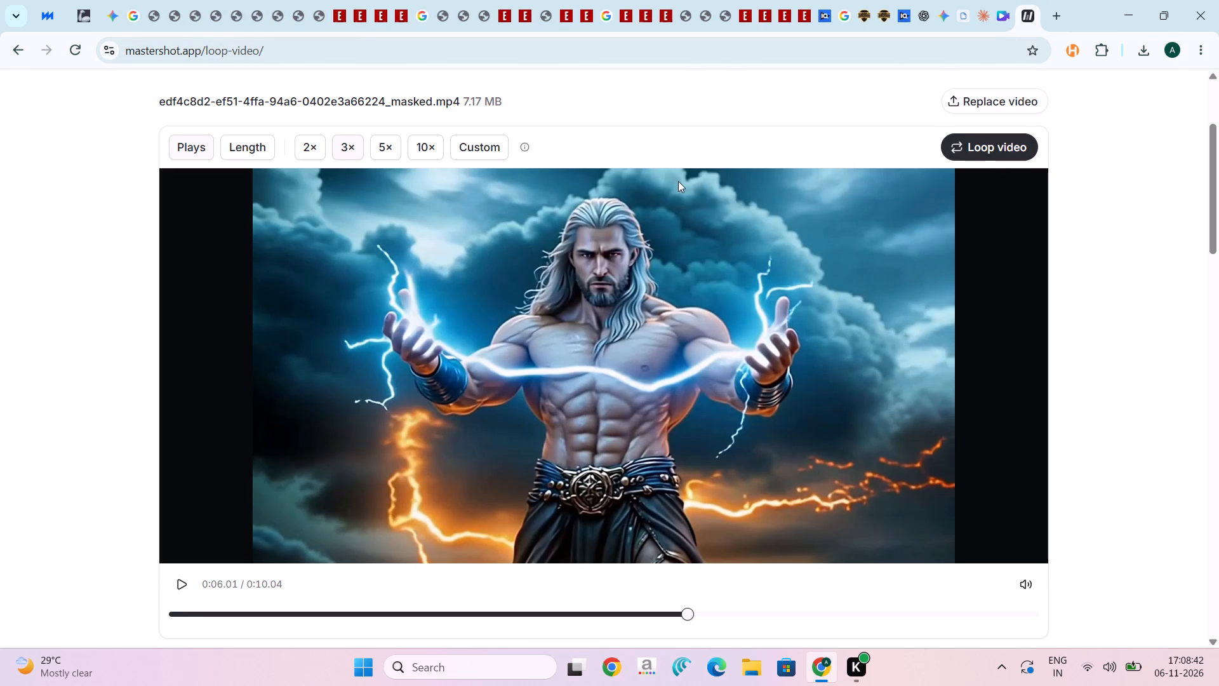
Replace the loop tool's source video with the newly downloaded download (1).mp4 from the Downloads folder.
scroll(649, 188, up, 3)
scroll(434, 214, up, 3)
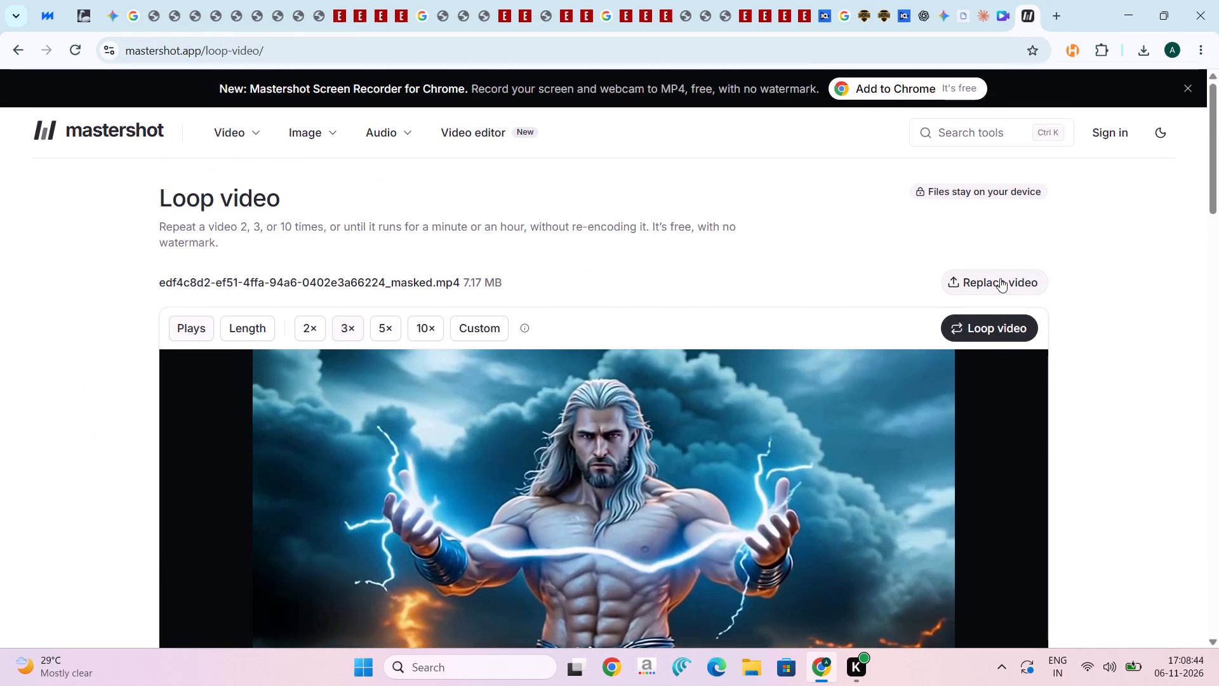
click(1000, 278)
click(1146, 56)
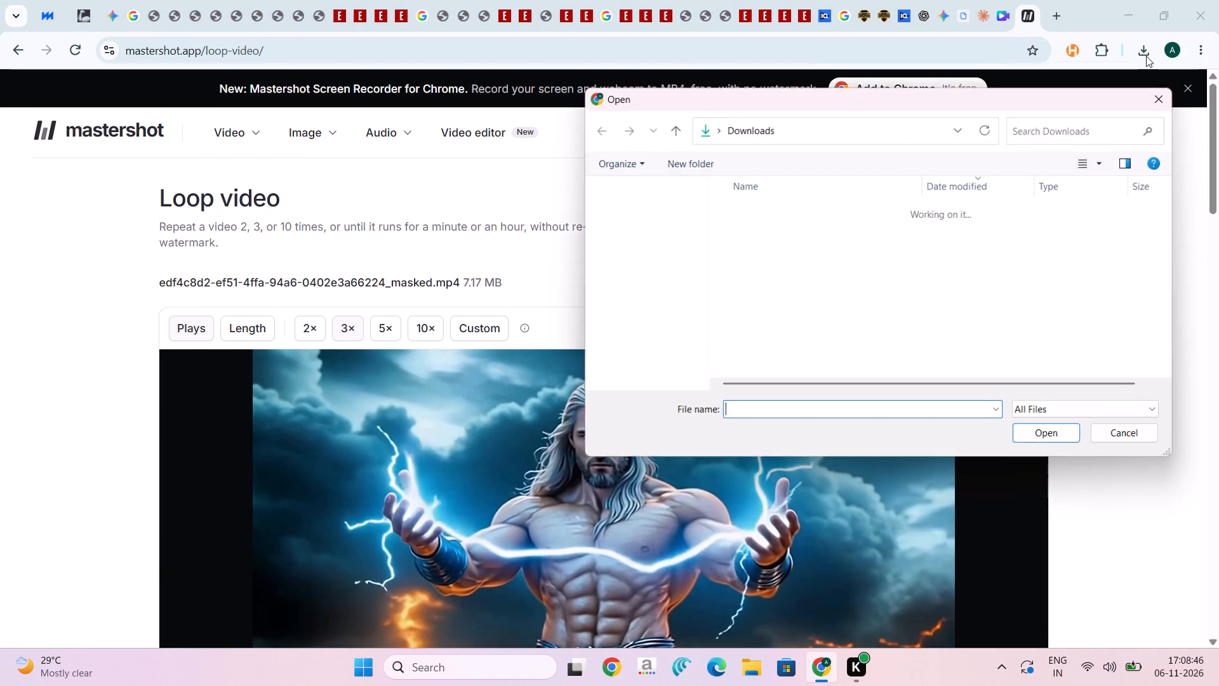
click(1159, 107)
click(1143, 51)
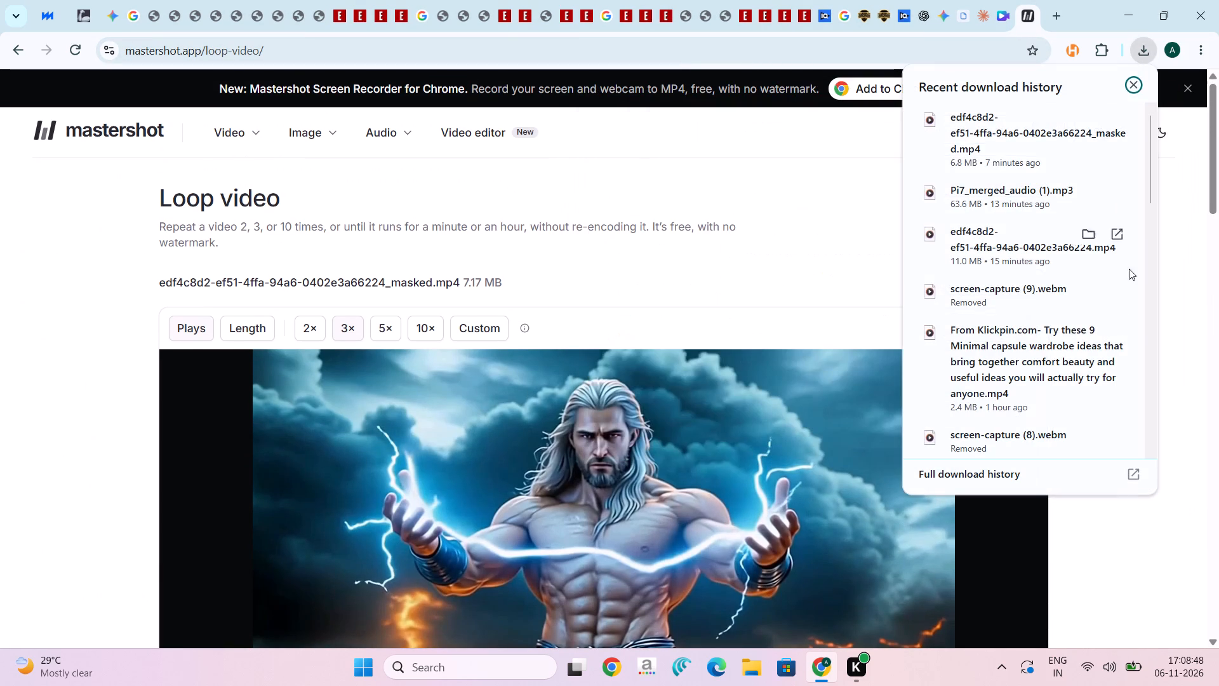
click(1197, 283)
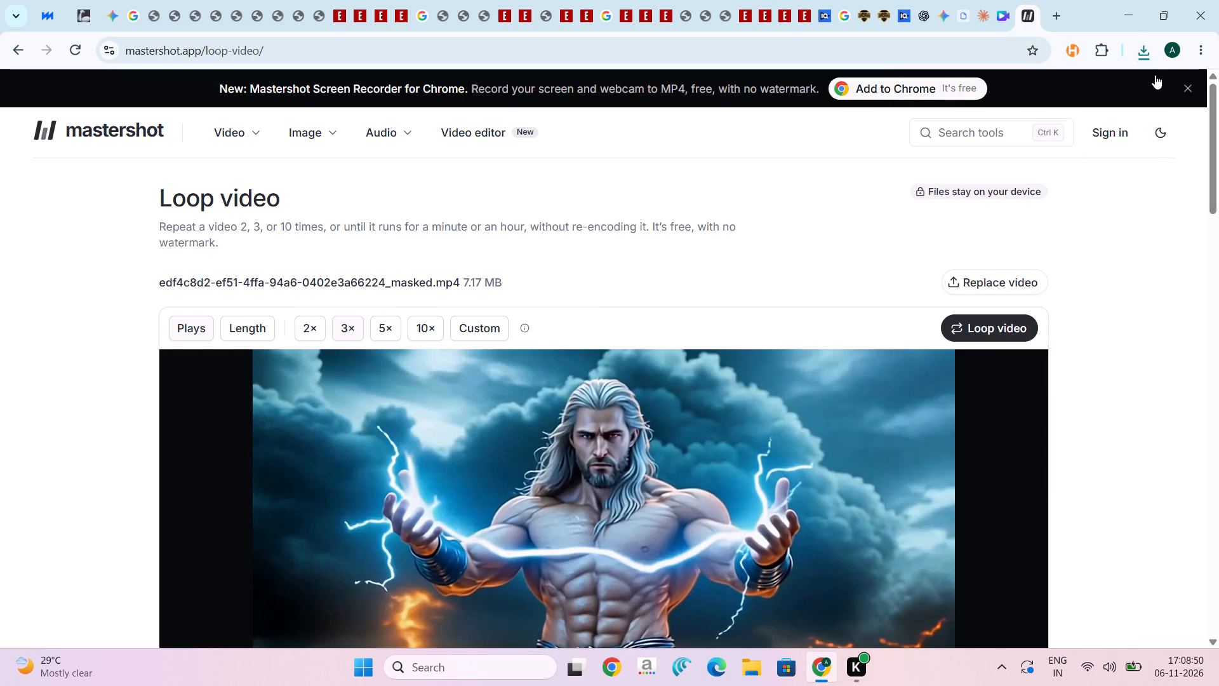
click(1149, 51)
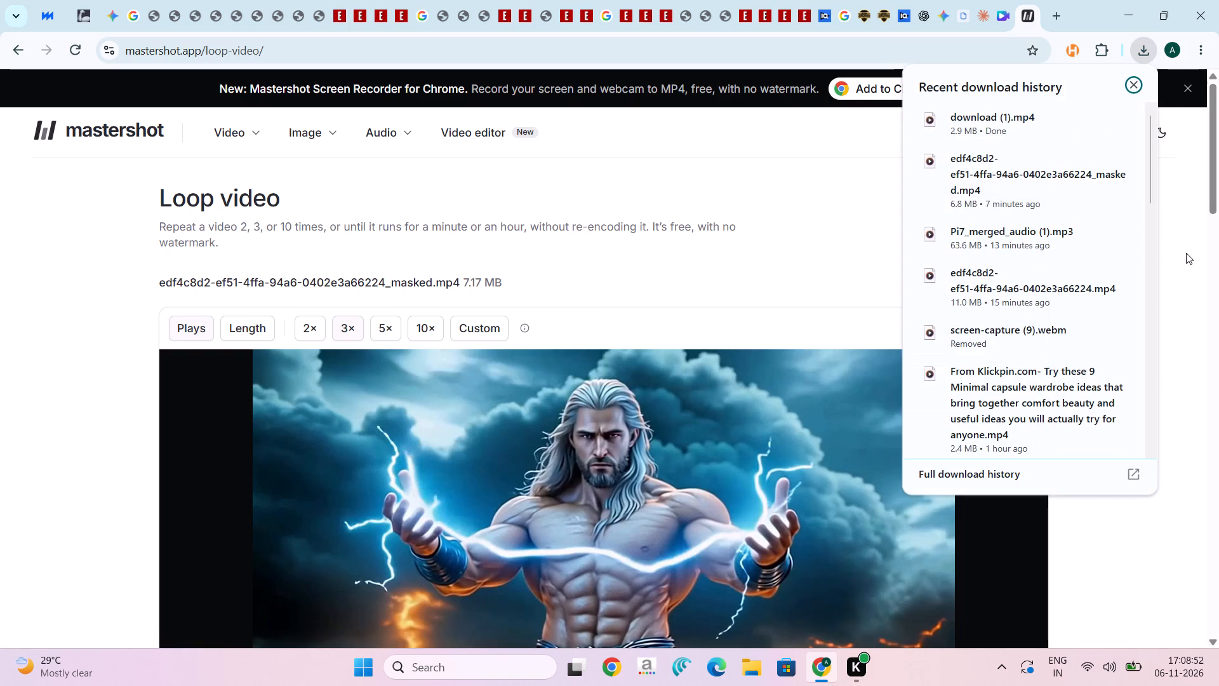
click(1190, 251)
click(999, 283)
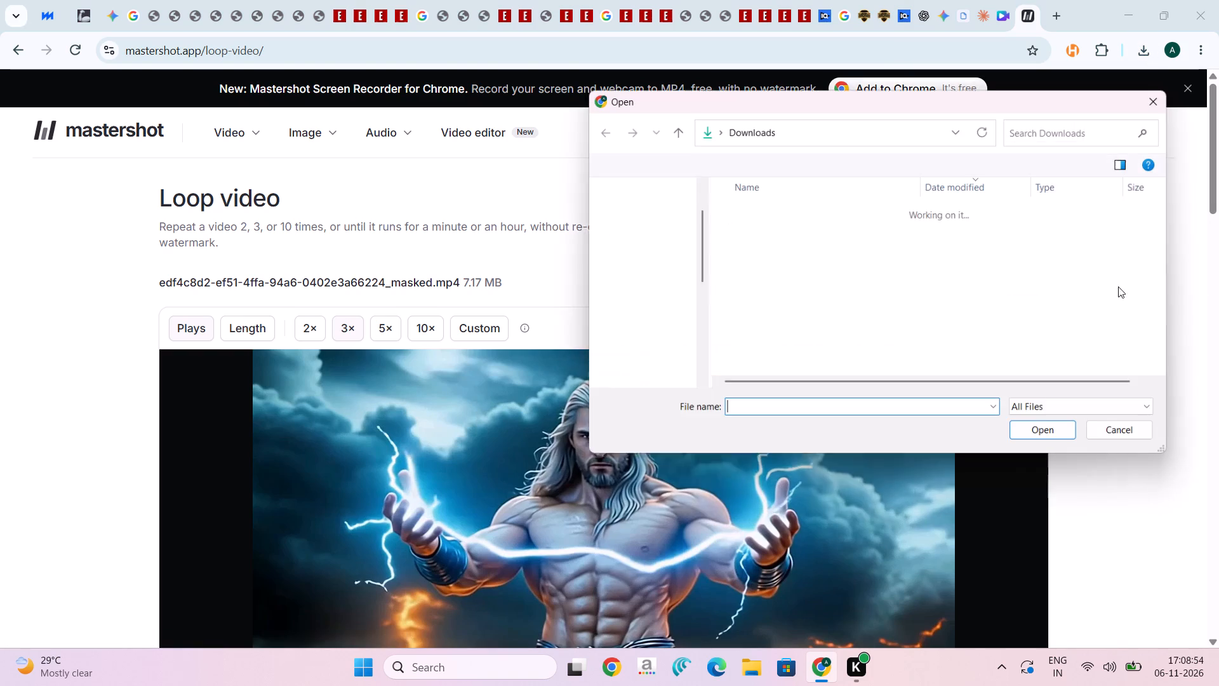
click(771, 231)
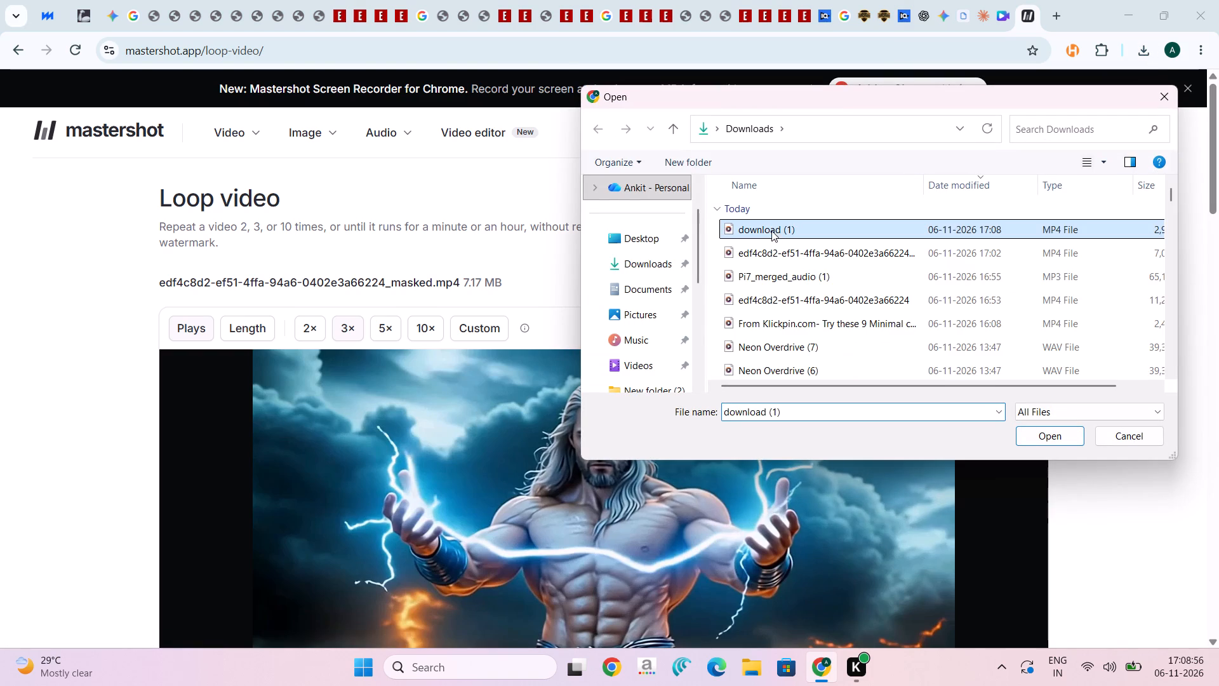
click(1048, 433)
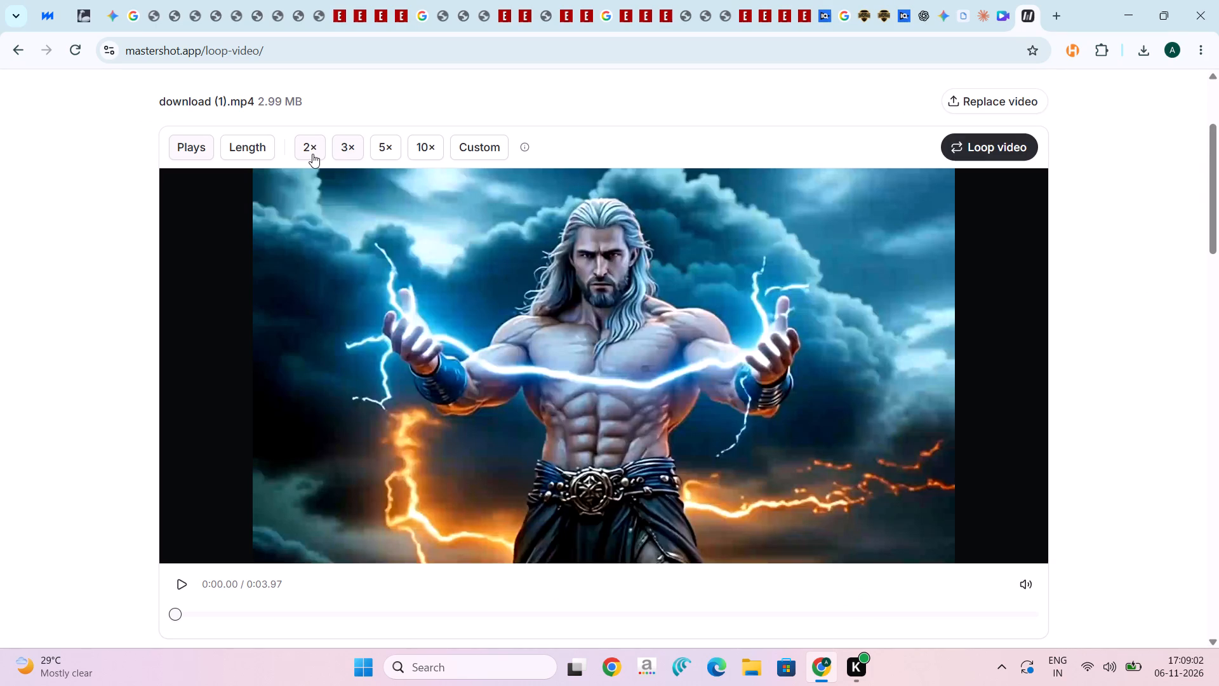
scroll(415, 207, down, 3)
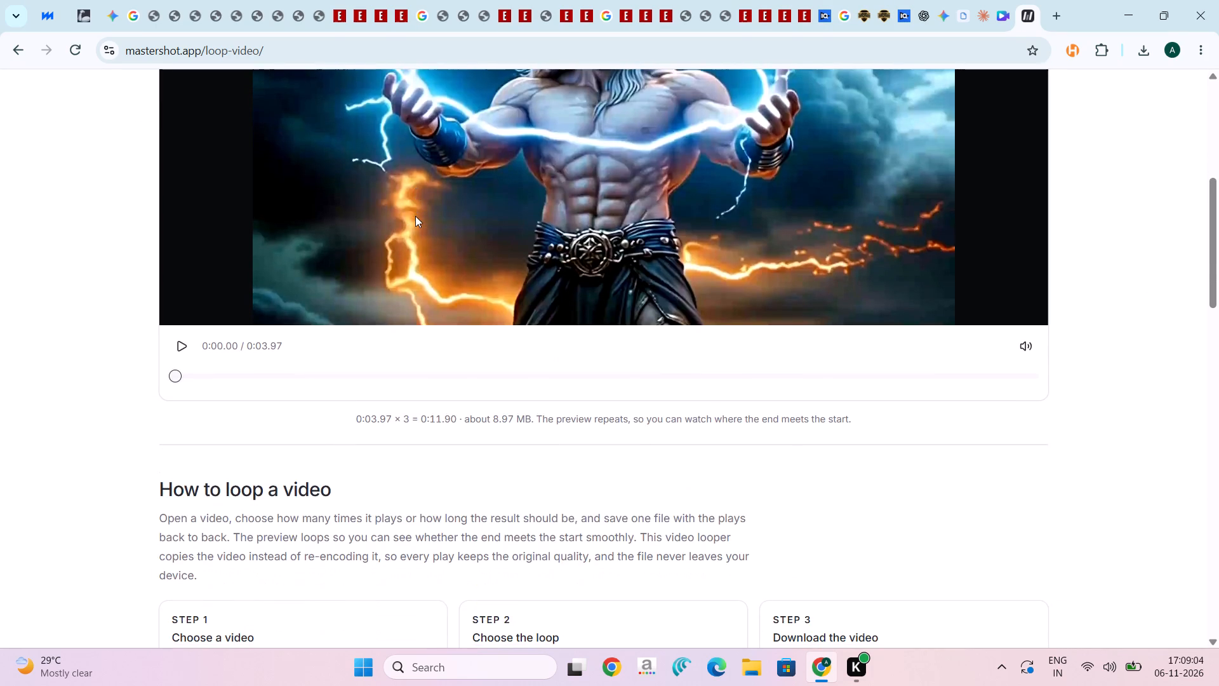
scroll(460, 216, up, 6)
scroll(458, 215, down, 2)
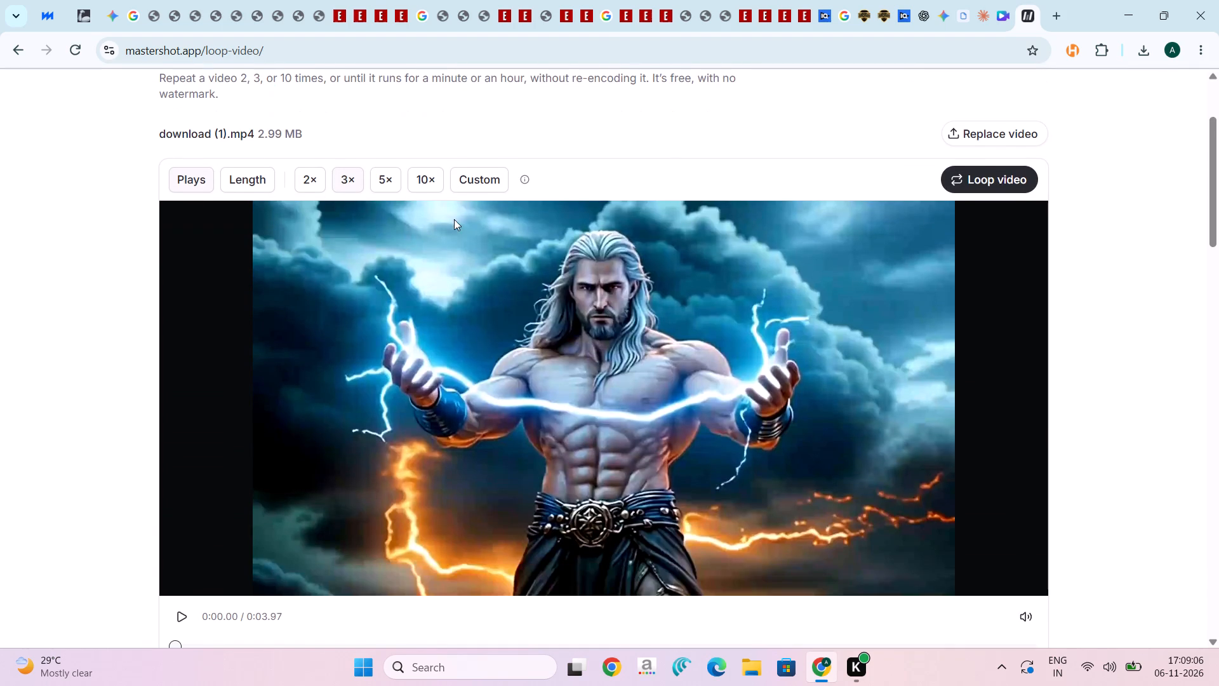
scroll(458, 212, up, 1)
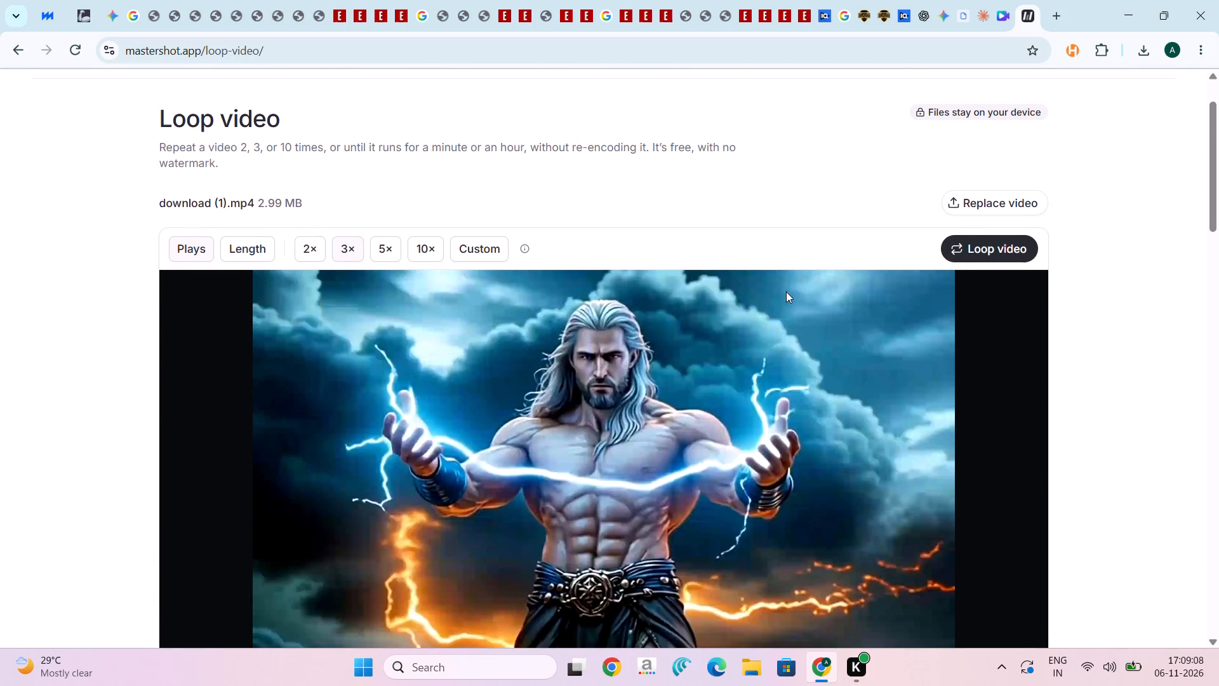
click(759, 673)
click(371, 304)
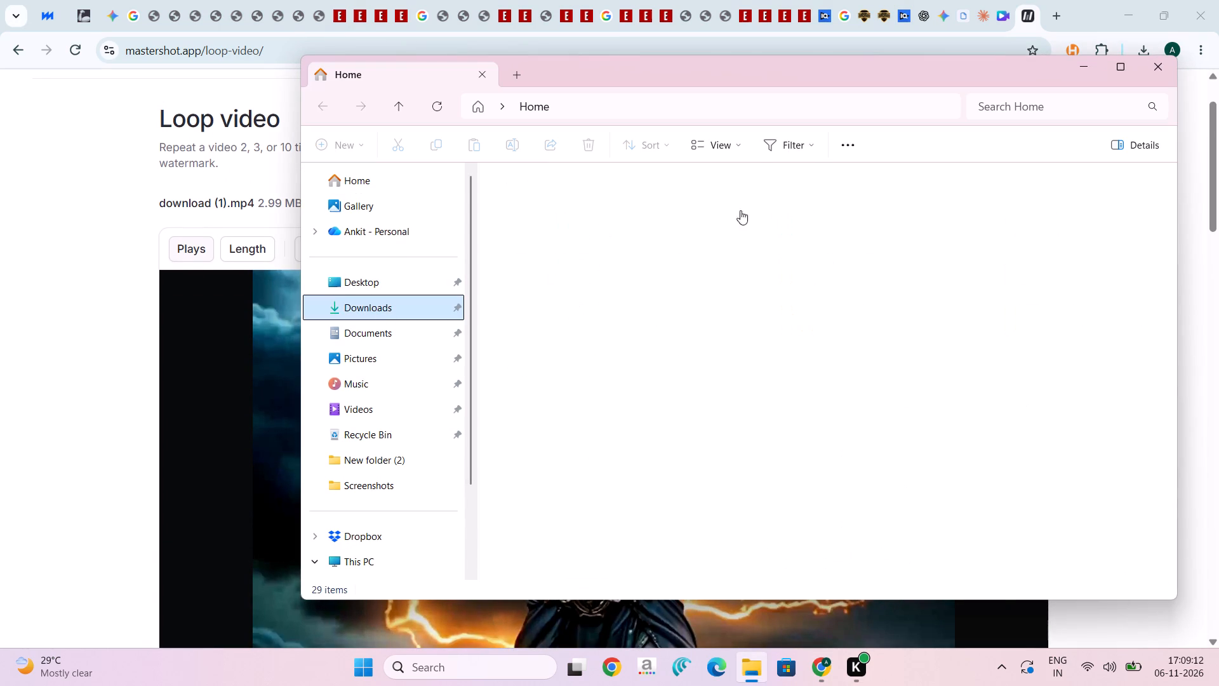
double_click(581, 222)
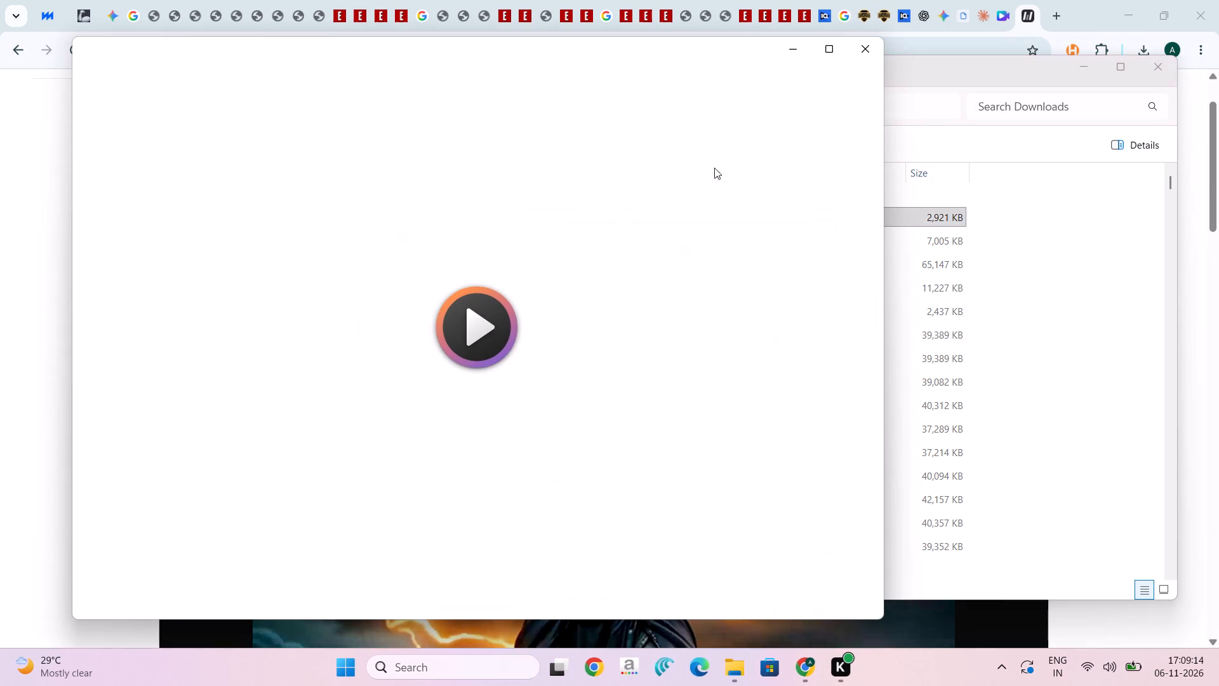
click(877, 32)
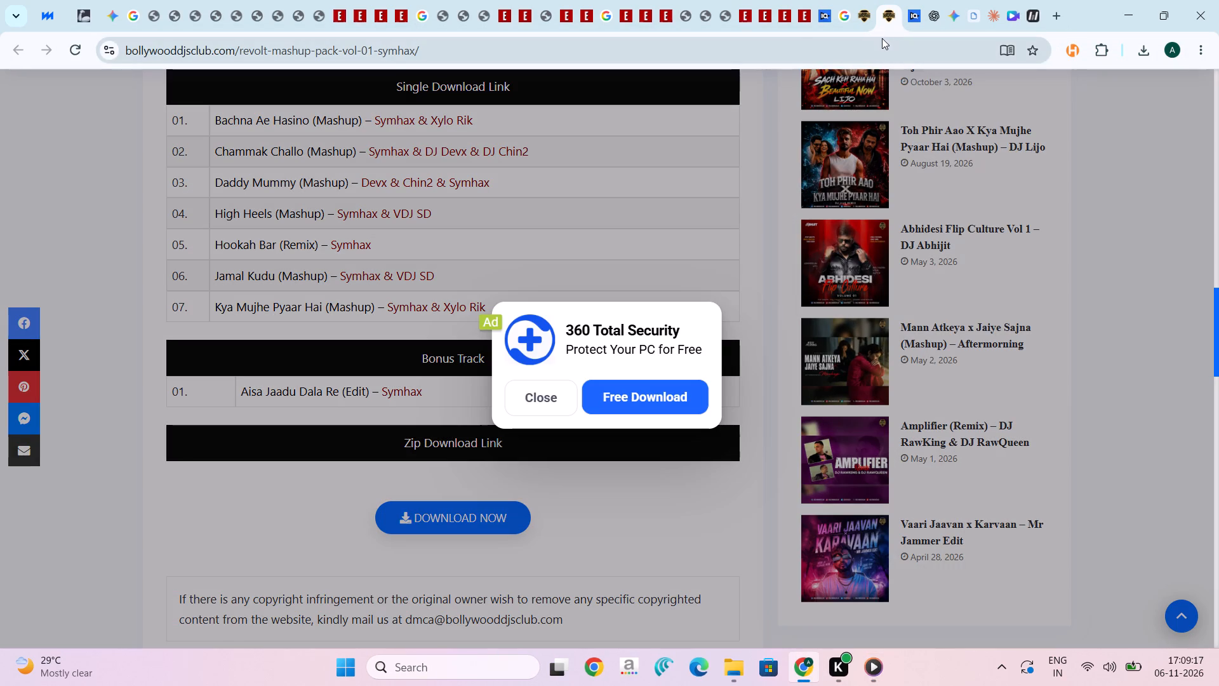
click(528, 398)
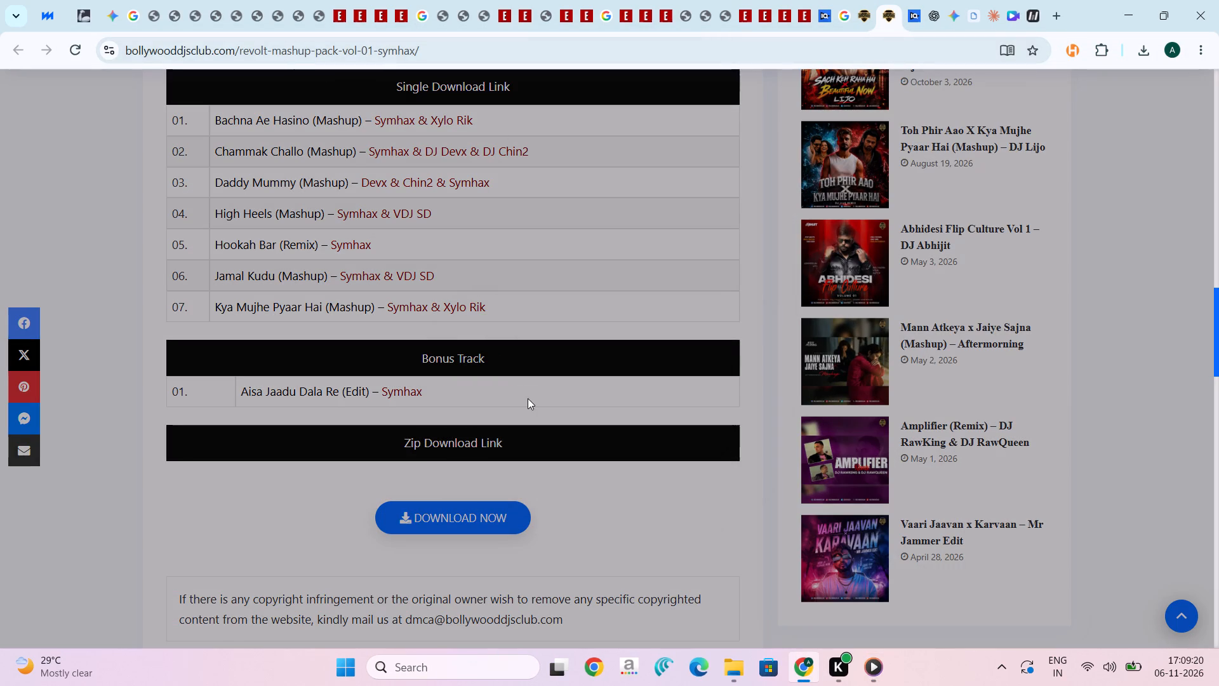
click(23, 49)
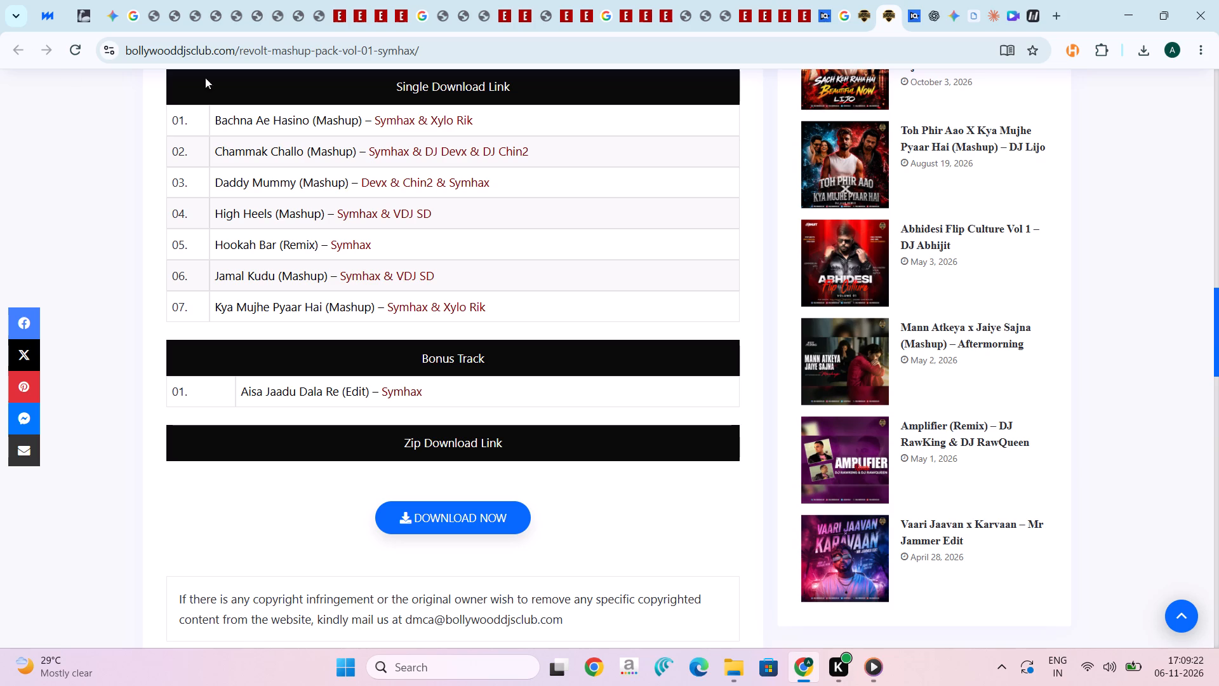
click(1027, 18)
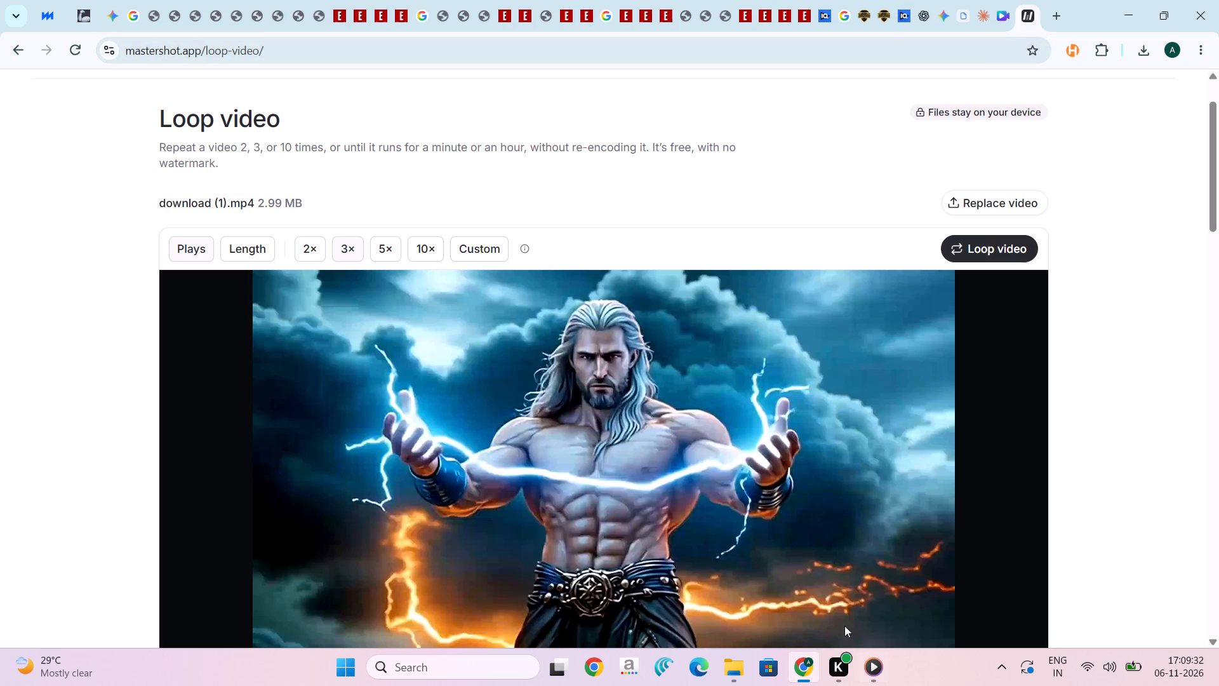
Open Pi7_merged_audio (1) from the Downloads folder to check its duration, and close the player and folder windows.
click(745, 670)
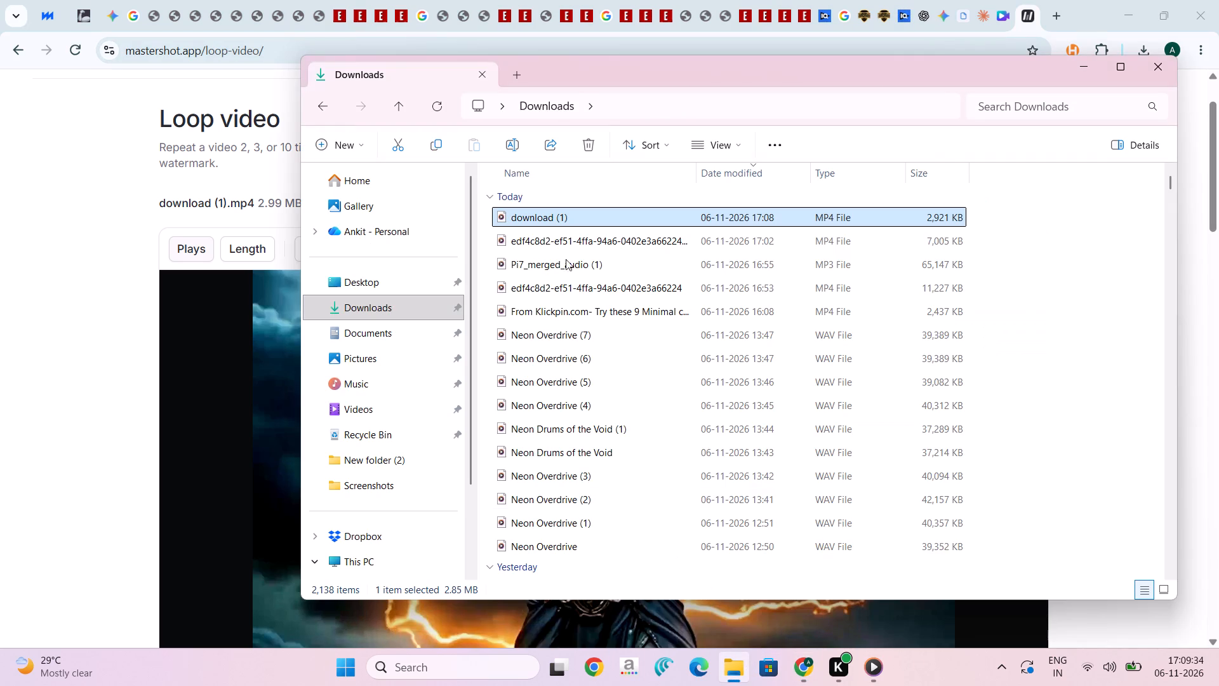
double_click(559, 272)
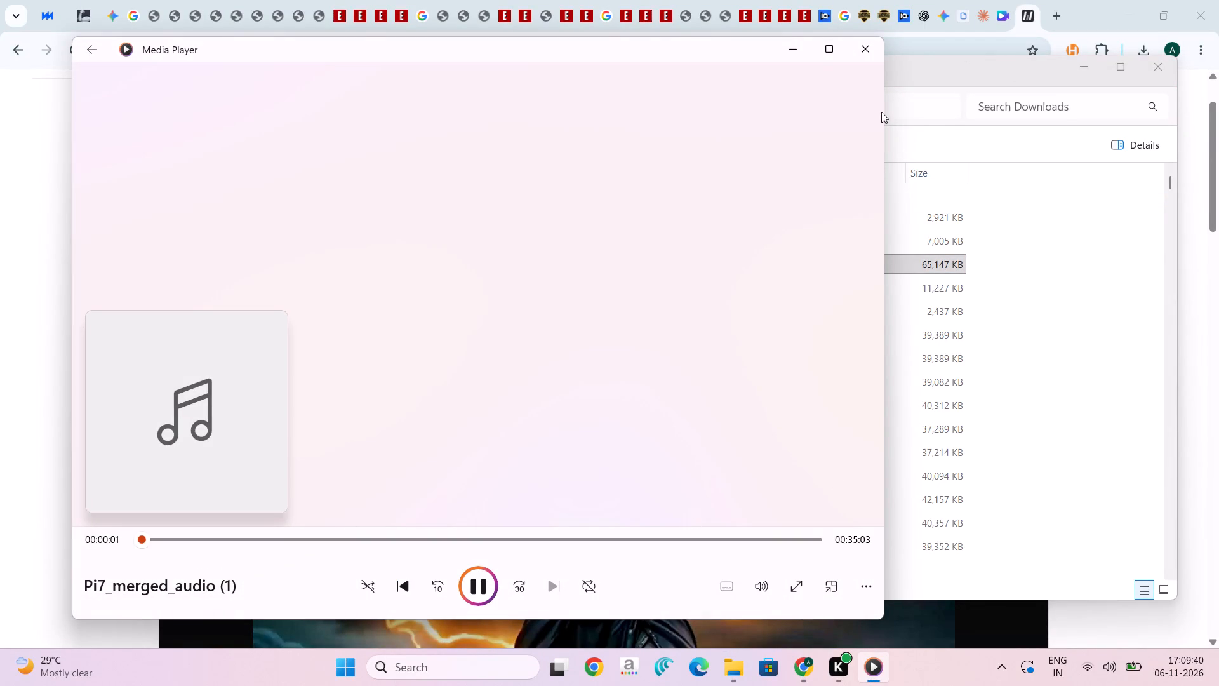
click(865, 56)
click(1167, 65)
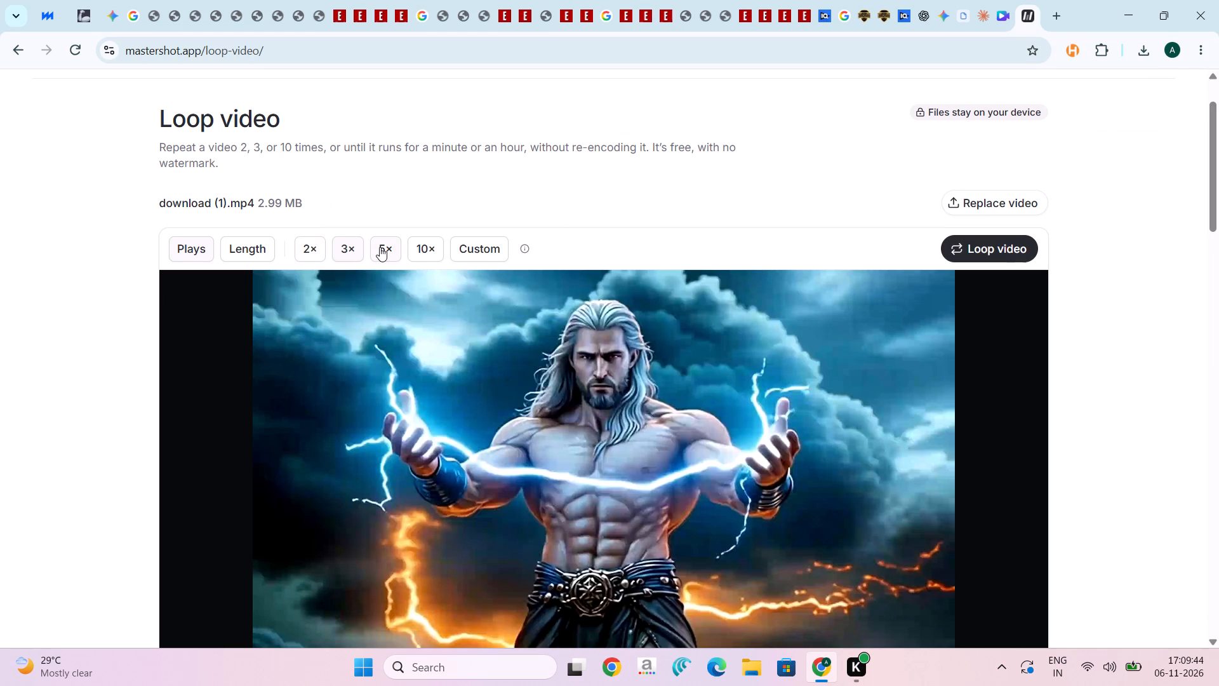
Play the looping preview of download (1).mp4 to check how its end meets its start, and pause it.
scroll(462, 274, down, 4)
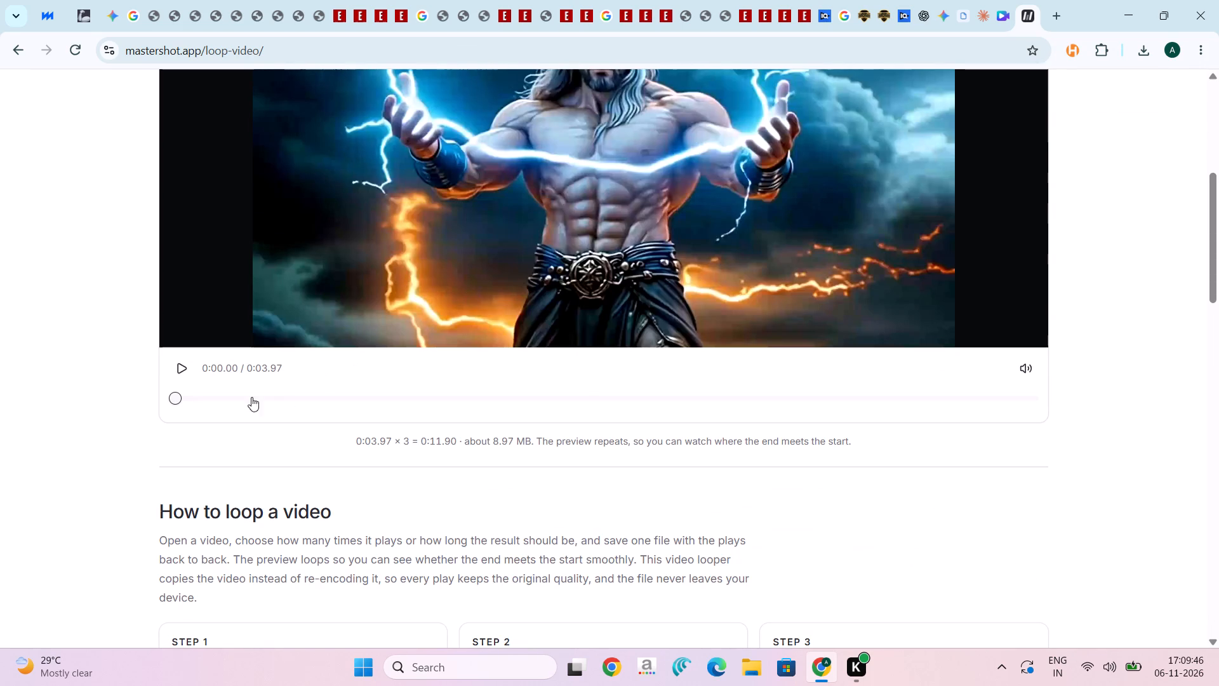
click(180, 371)
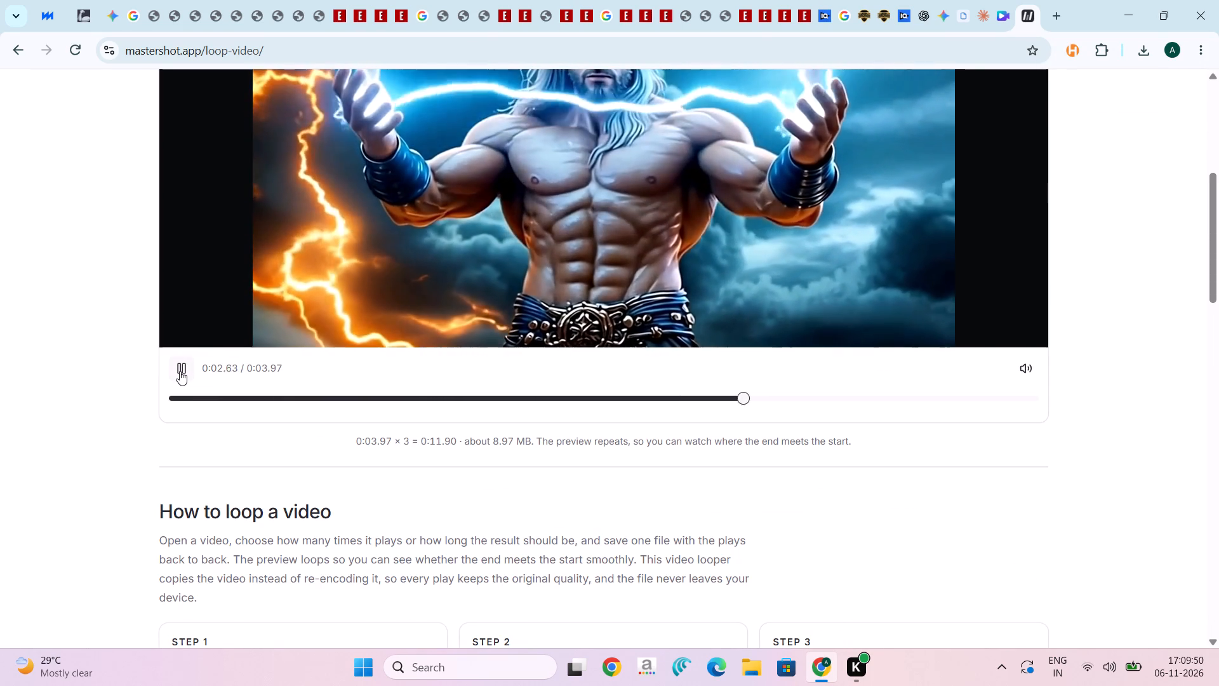
click(180, 371)
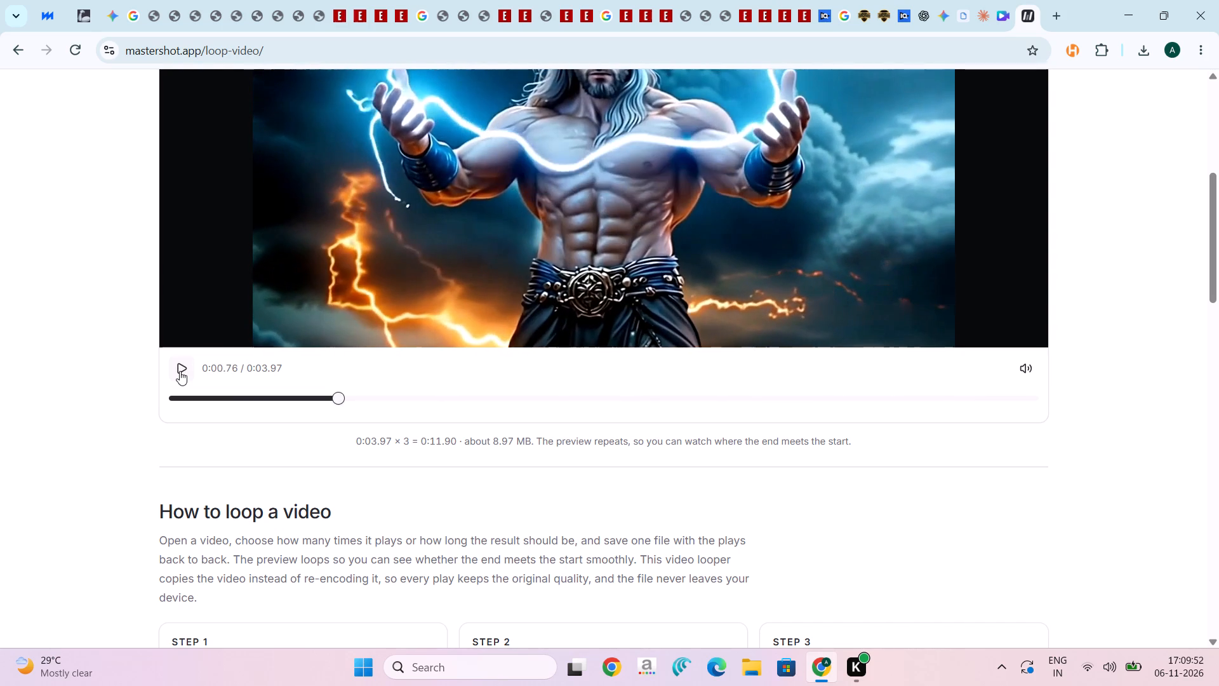
Set the loop by length instead of plays, using a custom length of 36.
scroll(444, 290, up, 7)
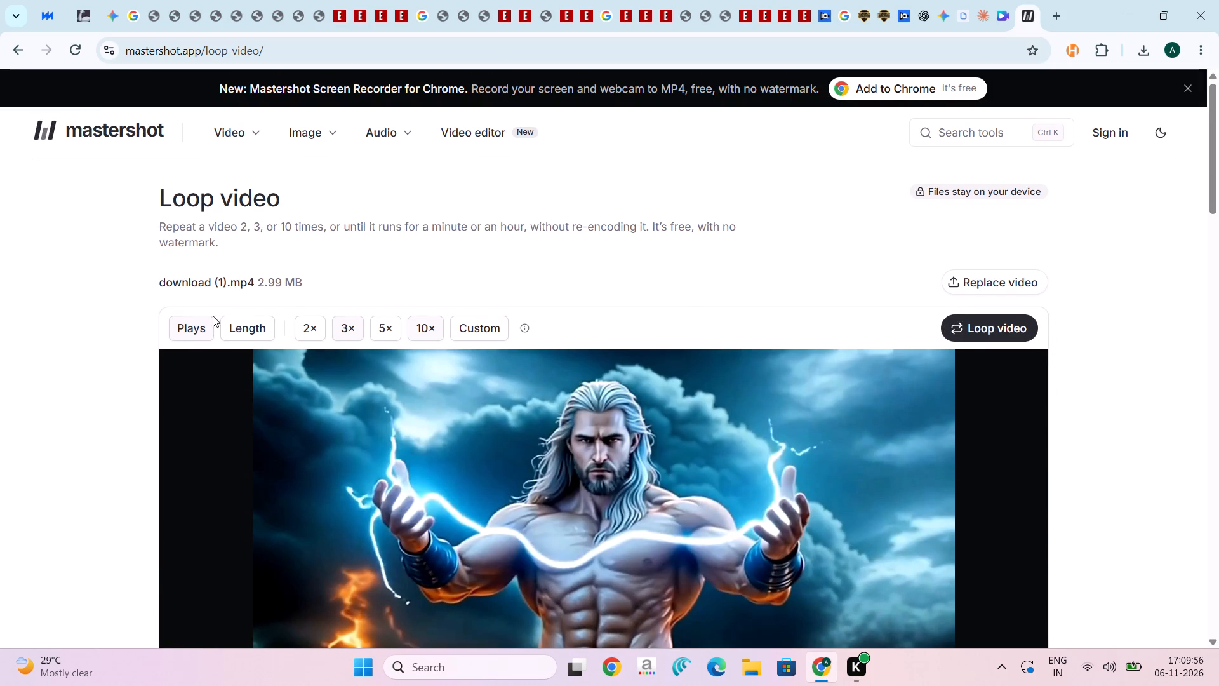
click(238, 337)
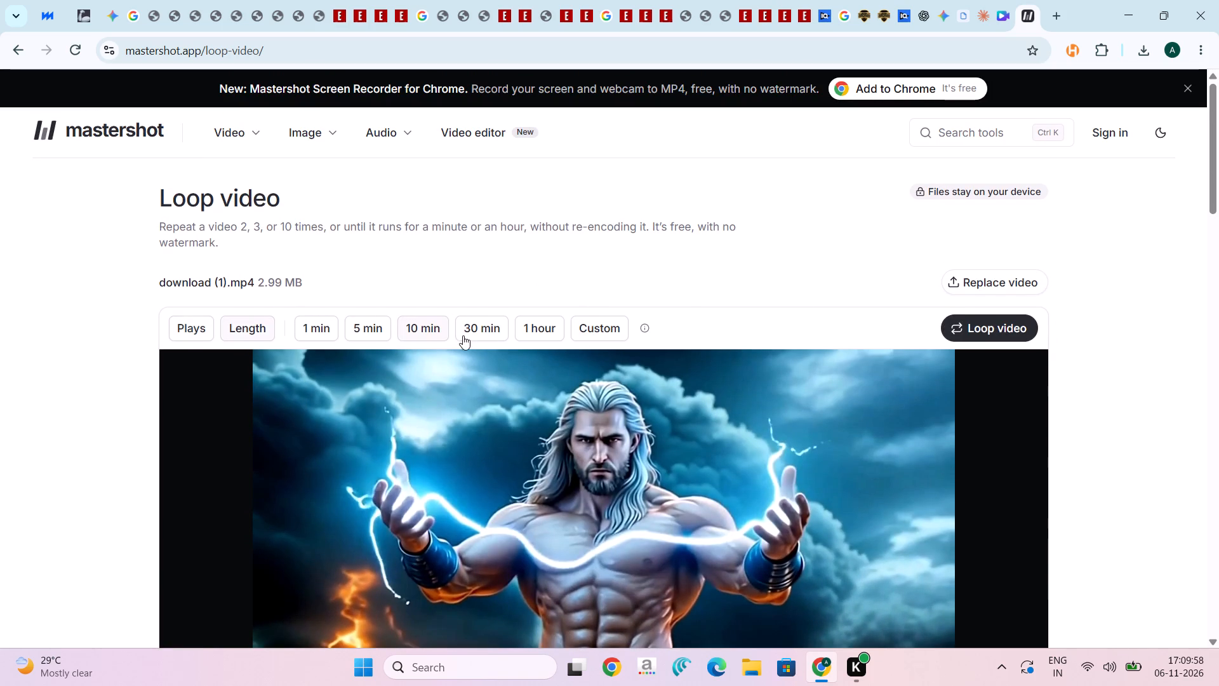
click(474, 328)
click(596, 325)
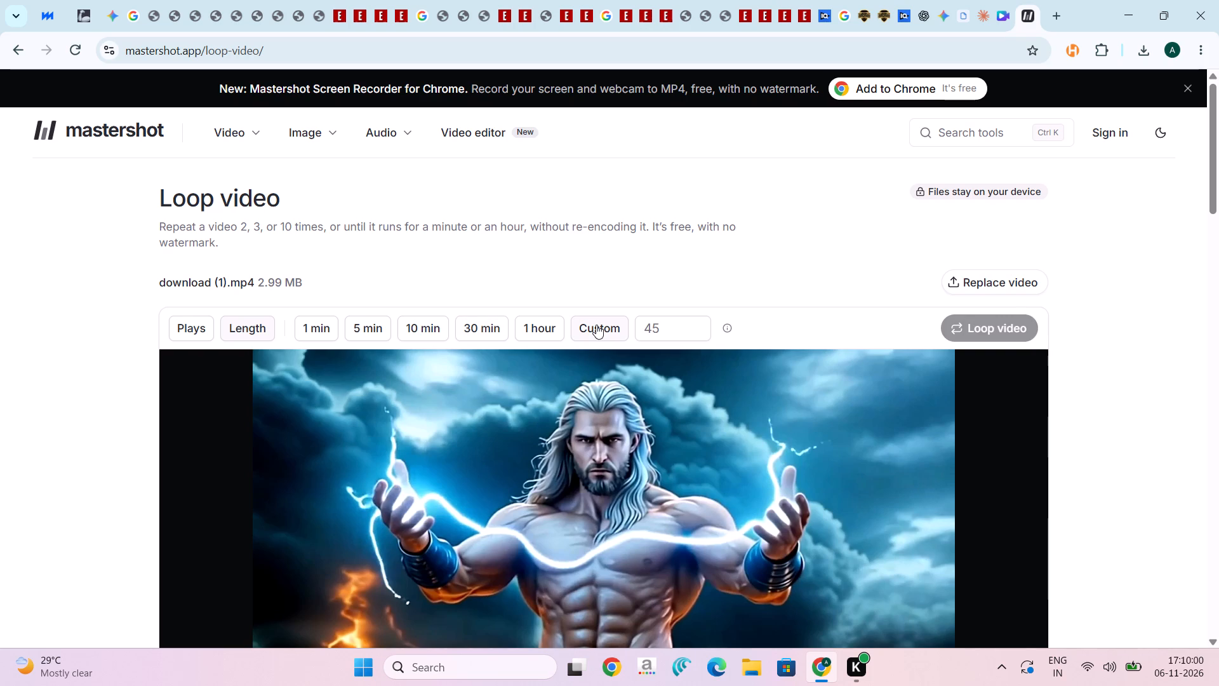
click(667, 325)
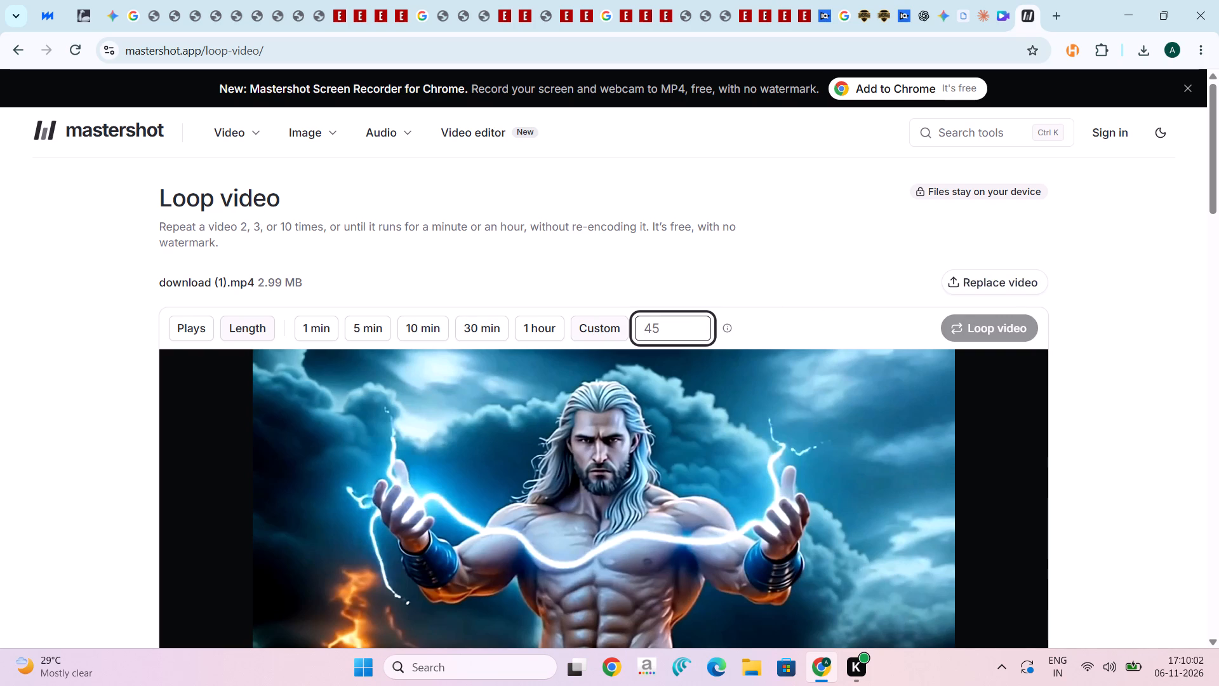
text(35)
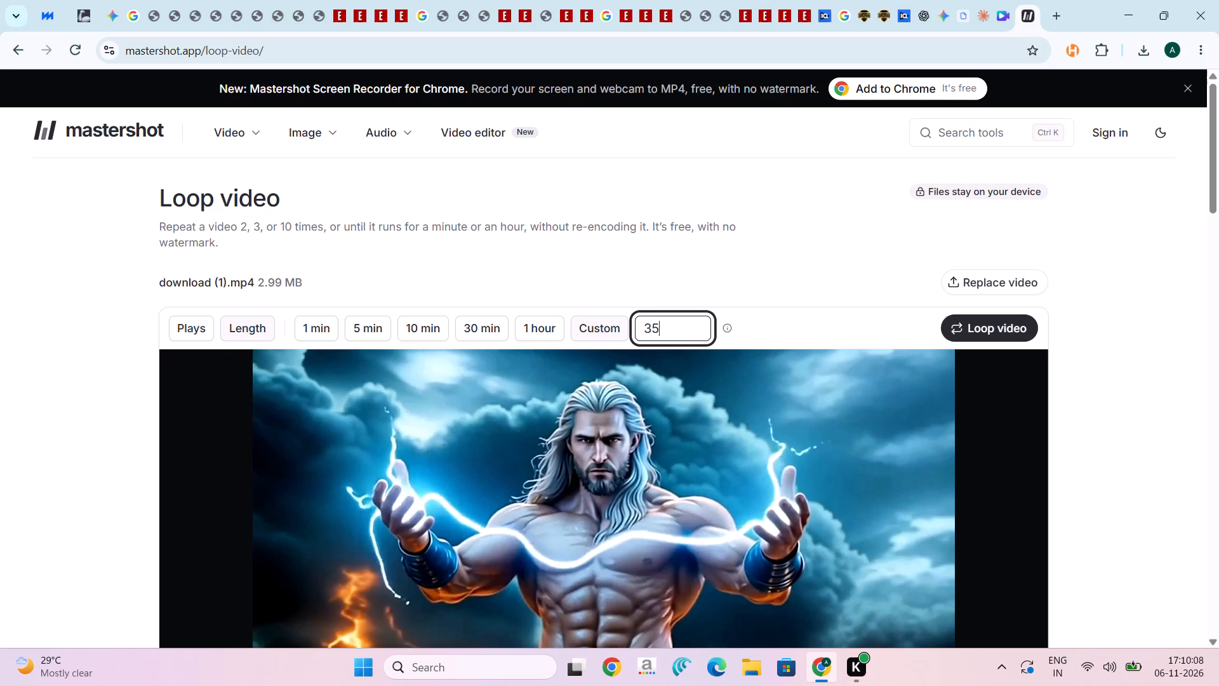
key(BackSpace)
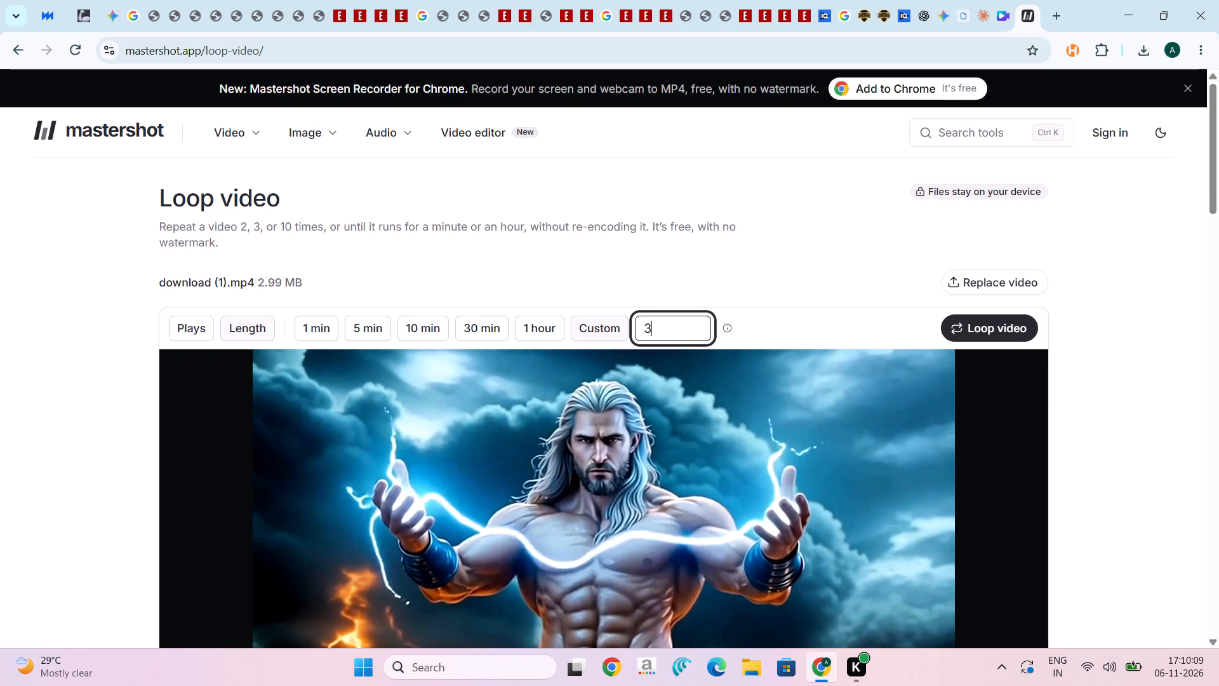
key(6)
Apply the custom length, and review the explanation of the loop options and the output estimate below the preview.
key(Return)
click(798, 334)
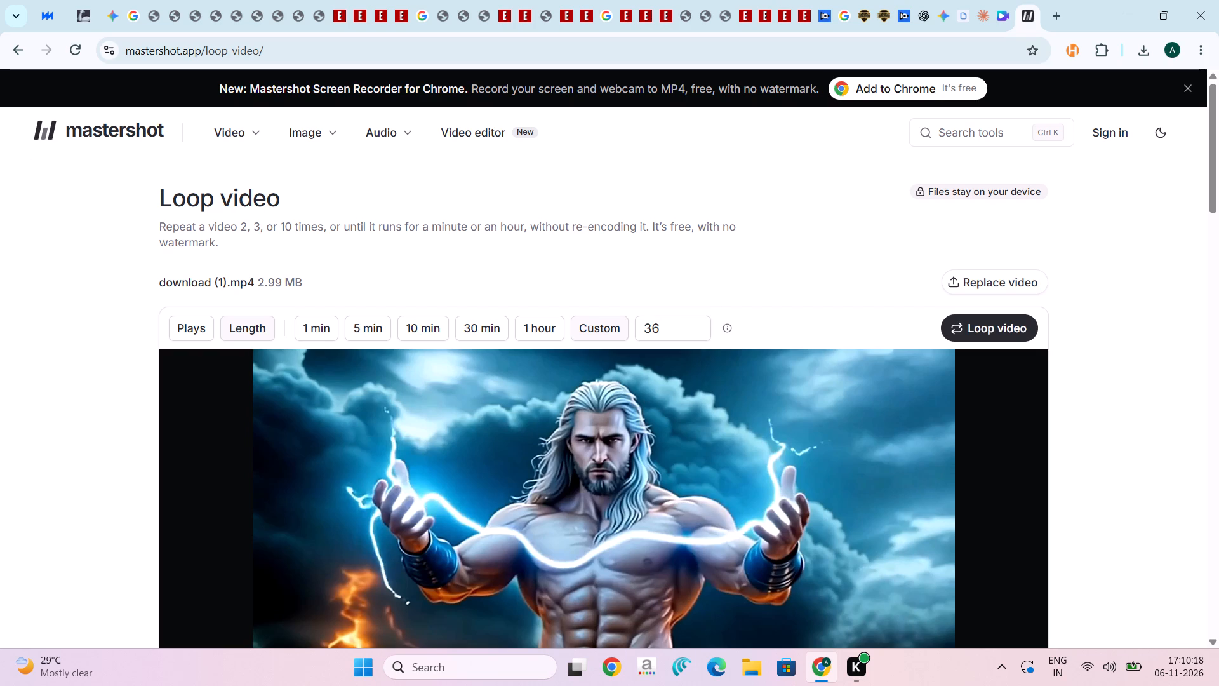
click(729, 329)
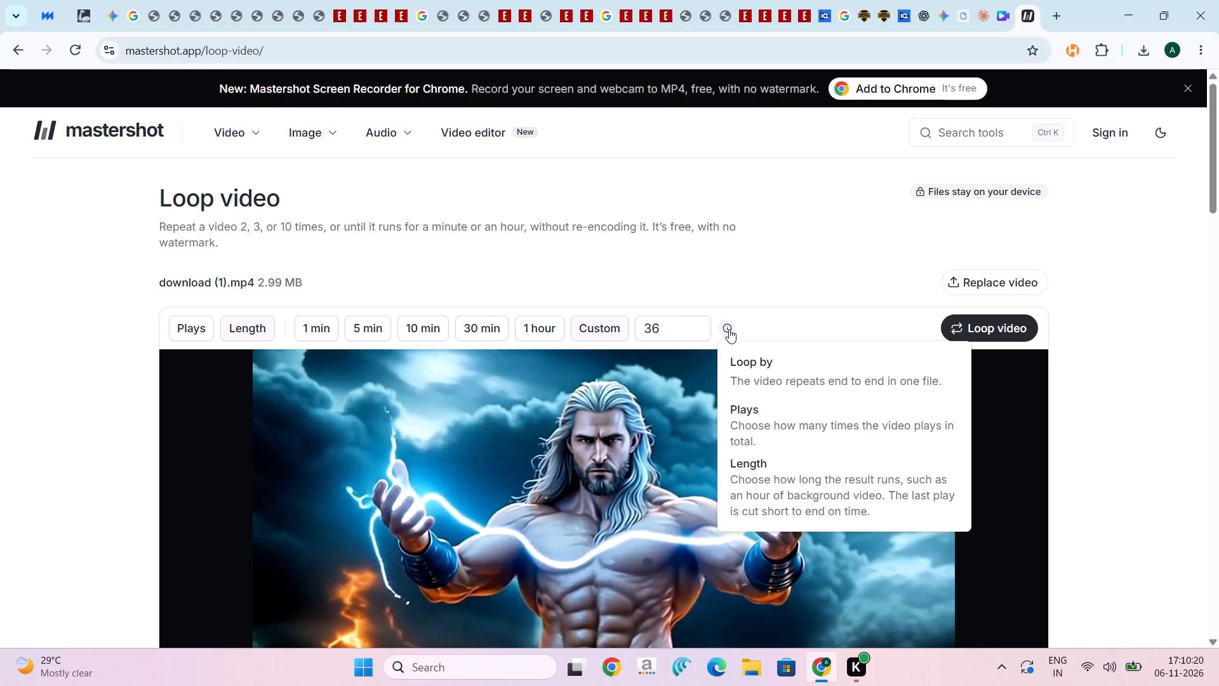
click(759, 323)
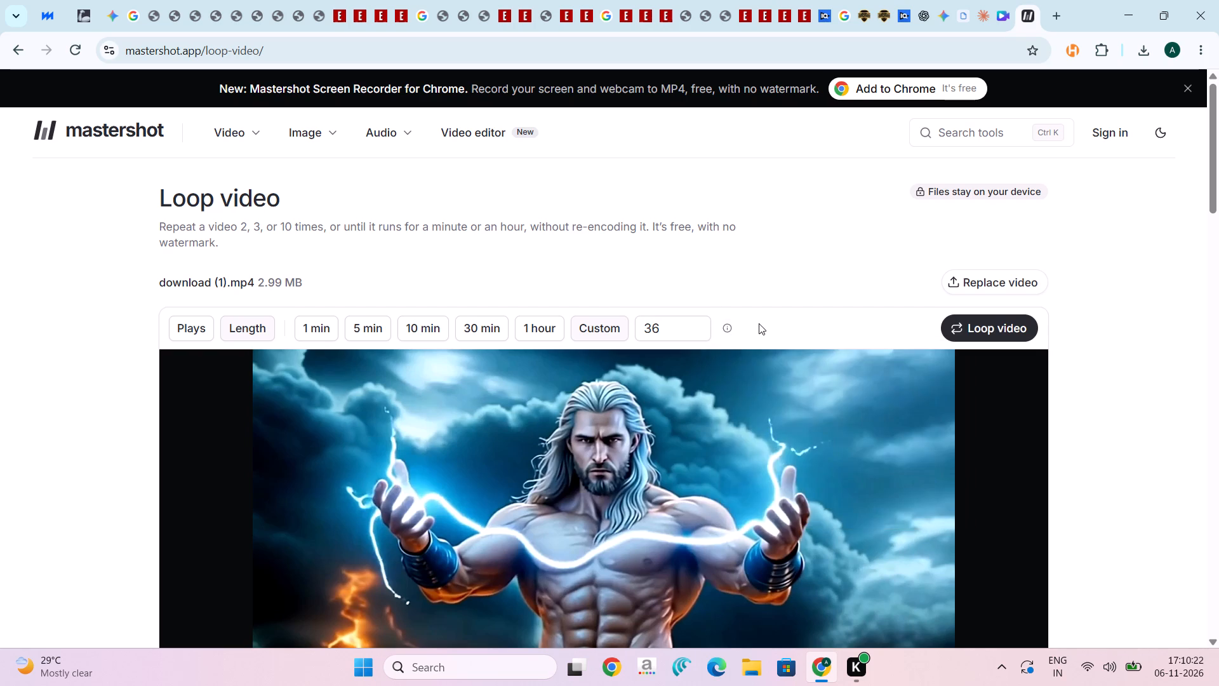
scroll(735, 331, down, 6)
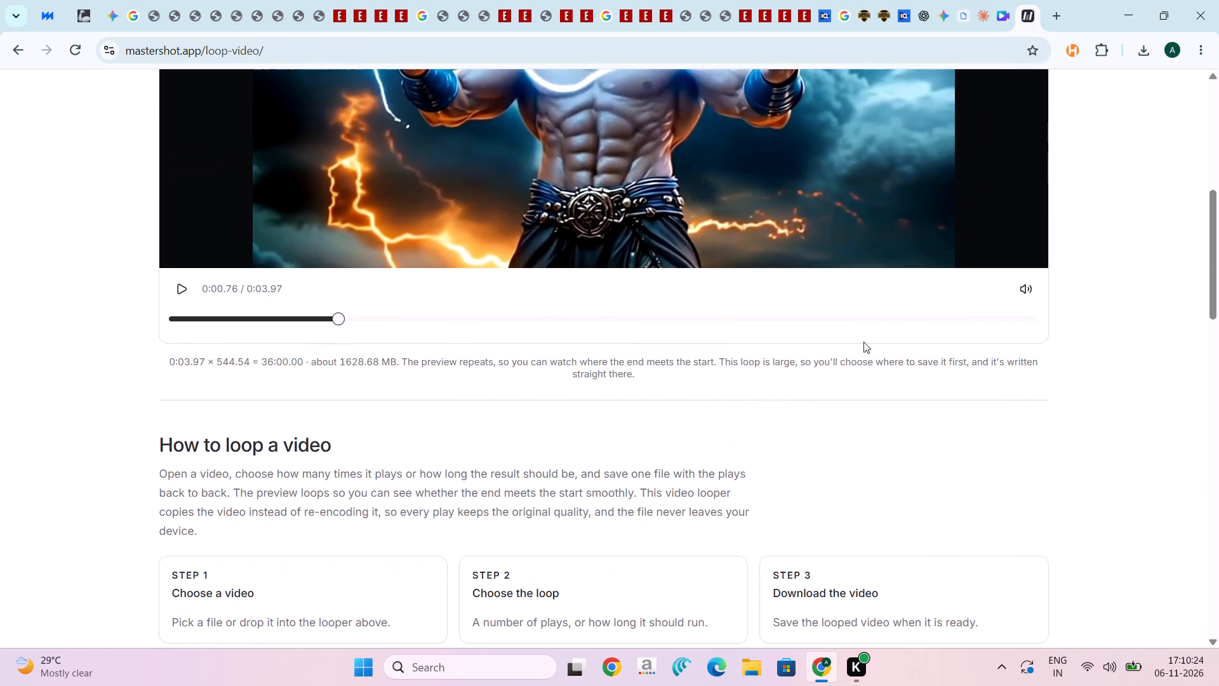
scroll(886, 340, up, 10)
Export the looped video as music visualizer into the Documents folder, and dismiss the donation note.
click(956, 328)
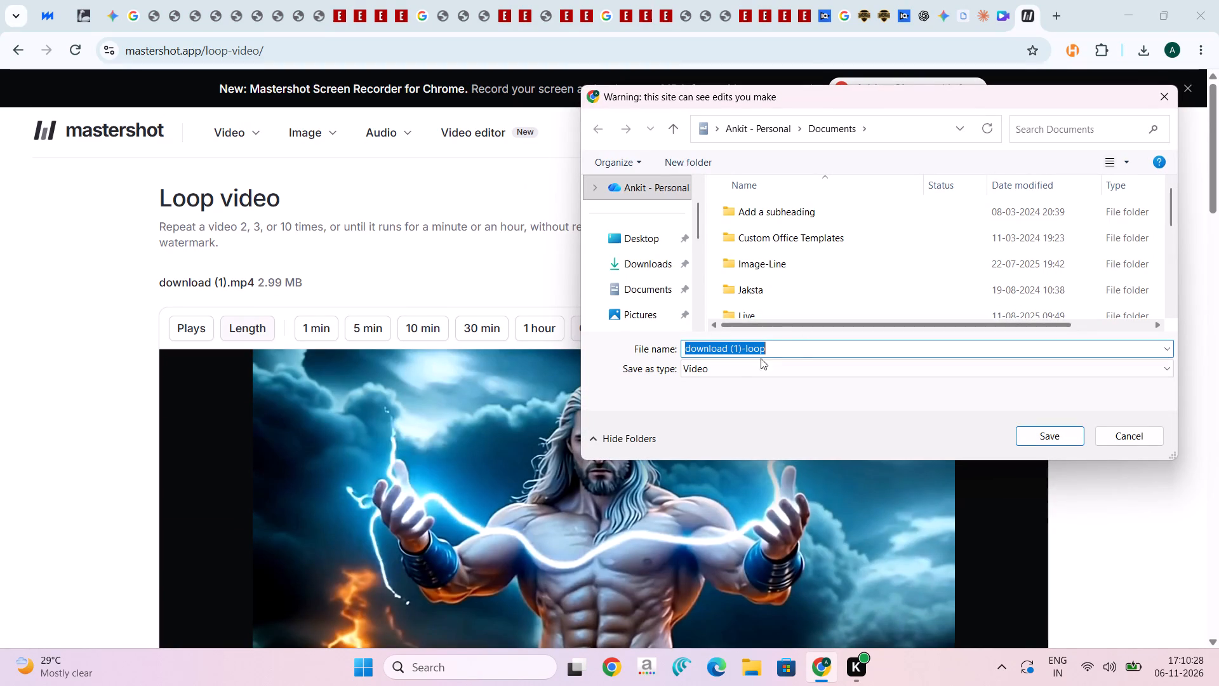
key(BackSpace)
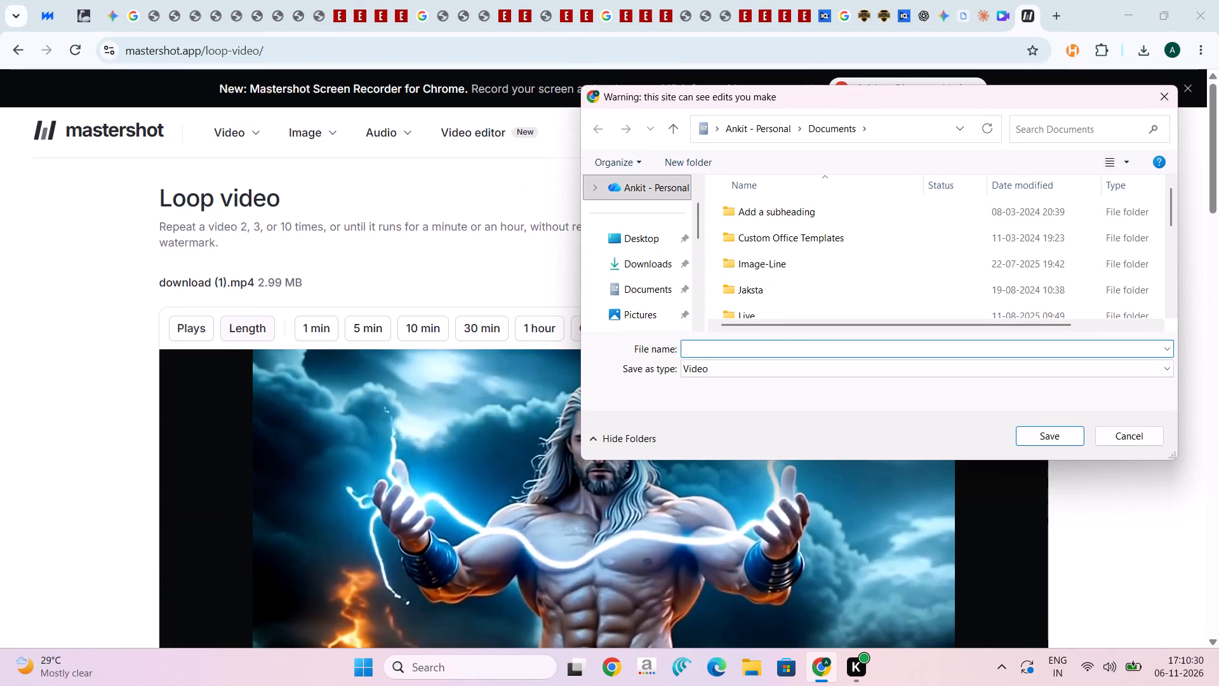
text(music vid)
key(BackSpace)
text(sualix)
key(BackSpace)
text(zer)
click(1042, 429)
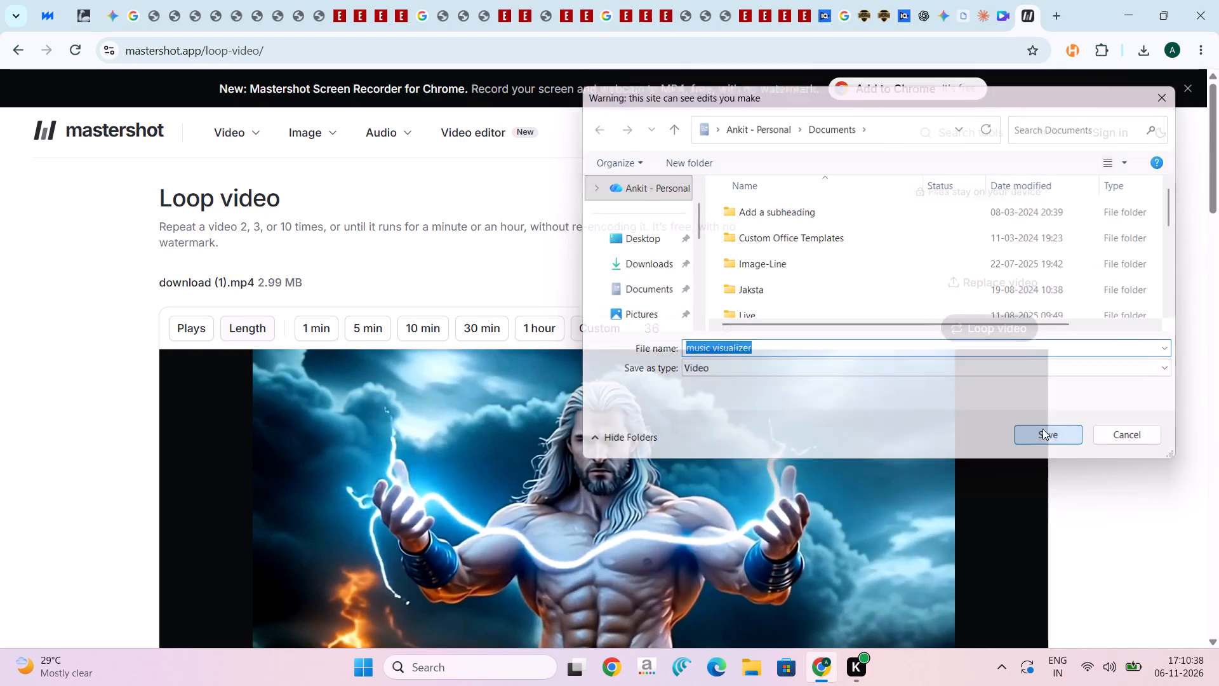
scroll(959, 365, up, 5)
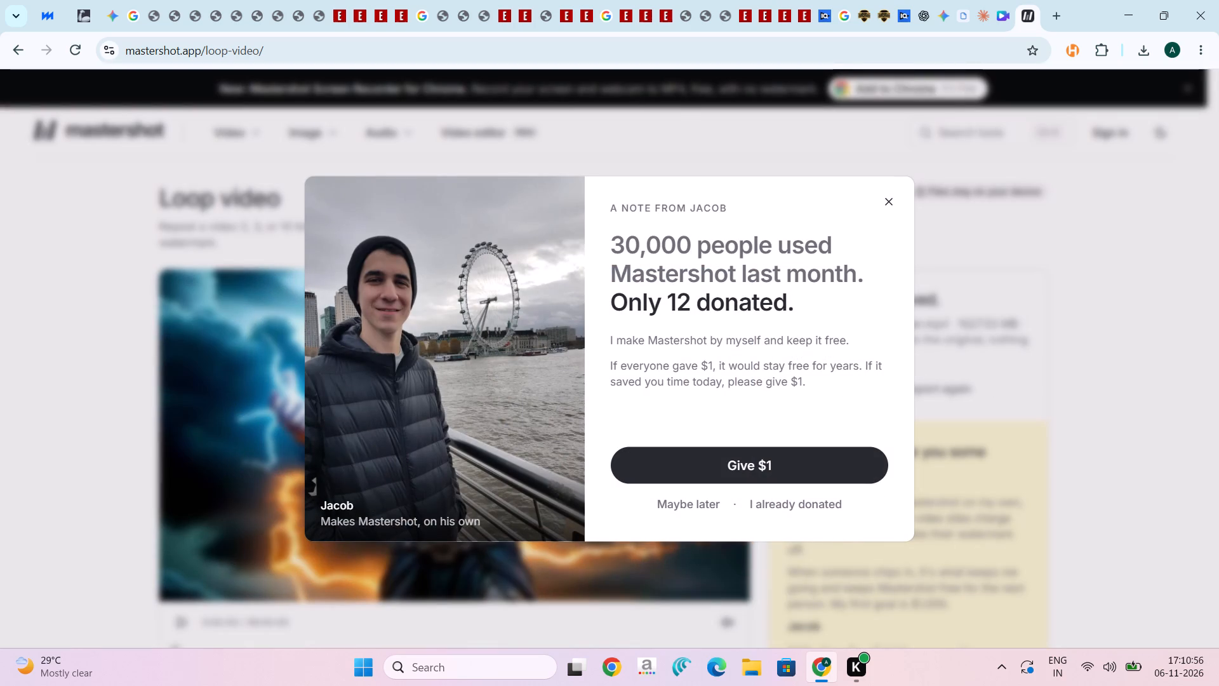
click(893, 205)
Play the exported loop in the result preview to check how it repeats, and pause it.
scroll(470, 341, down, 2)
scroll(693, 345, down, 2)
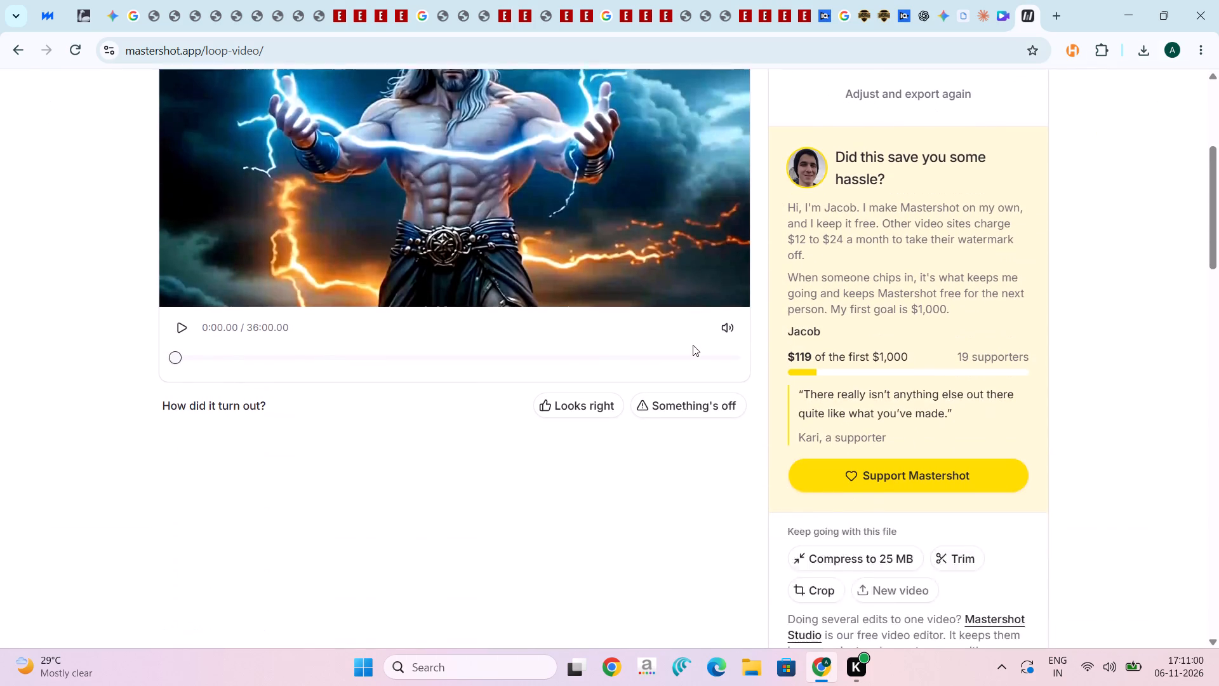
scroll(693, 346, down, 2)
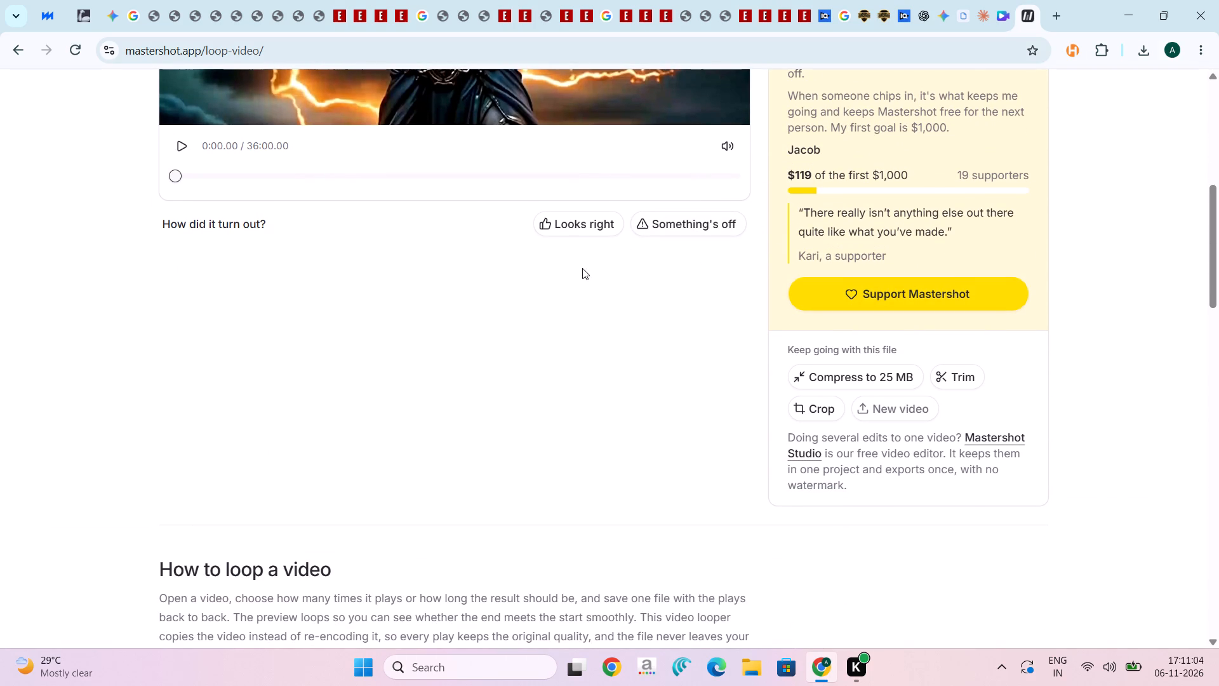
scroll(616, 294, up, 1)
scroll(323, 316, up, 4)
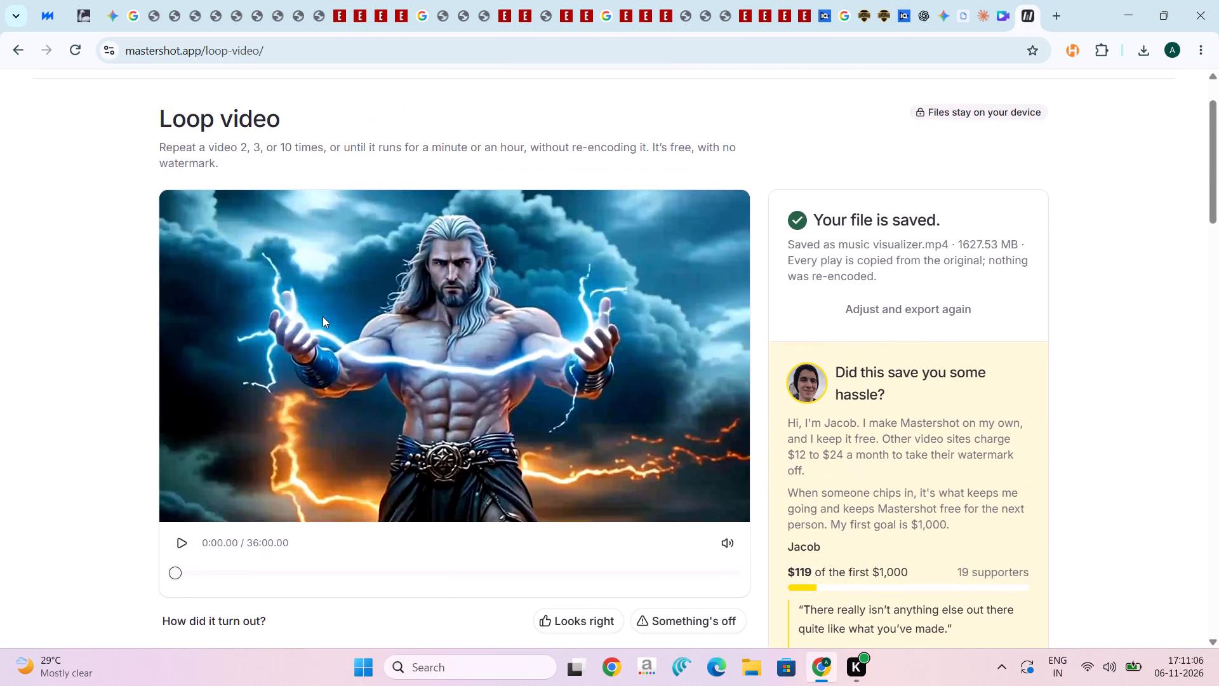
click(181, 550)
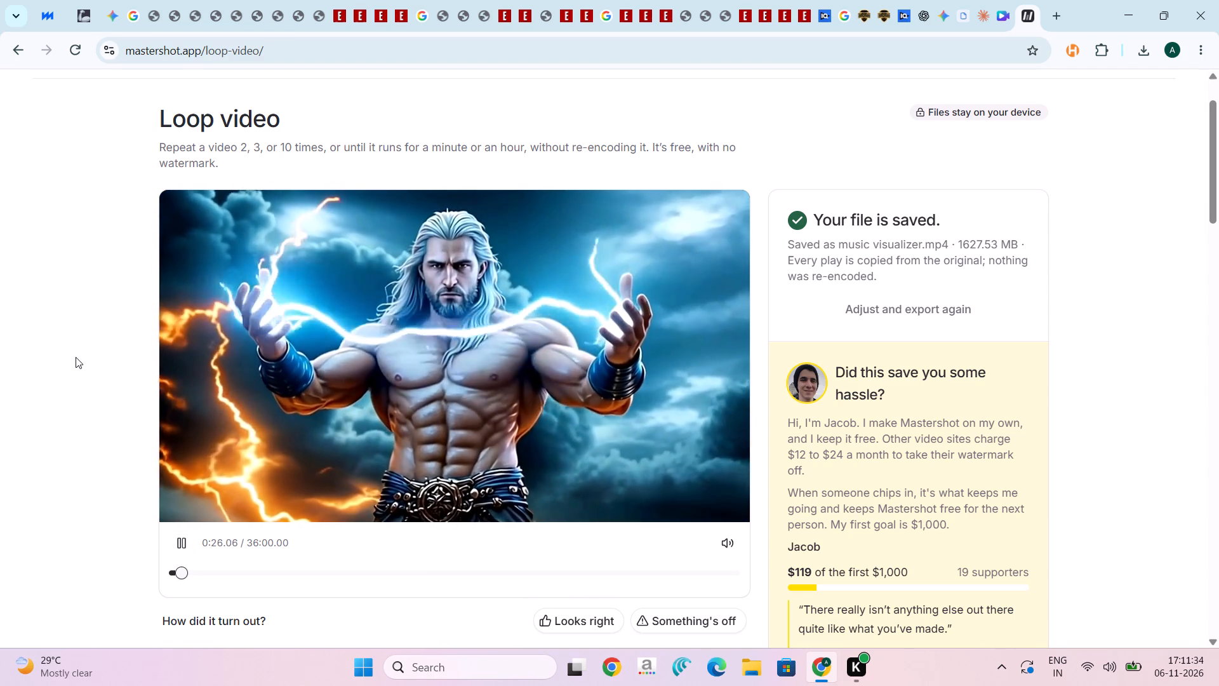
scroll(1060, 255, up, 5)
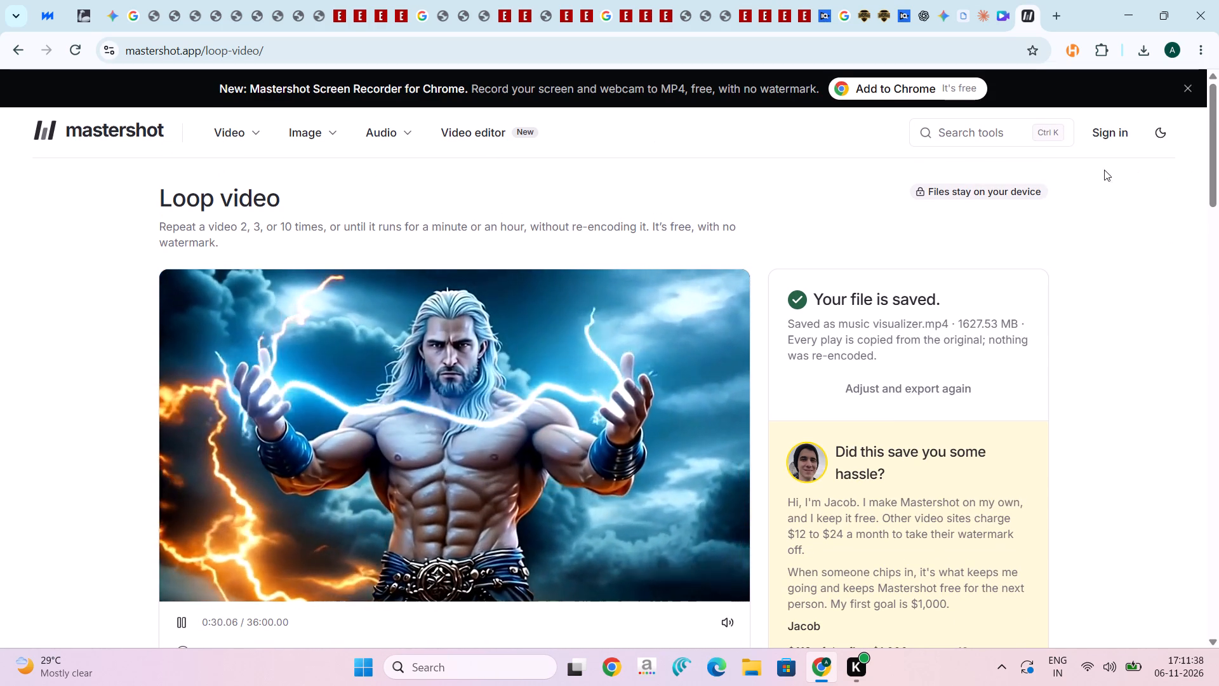
scroll(1157, 193, down, 10)
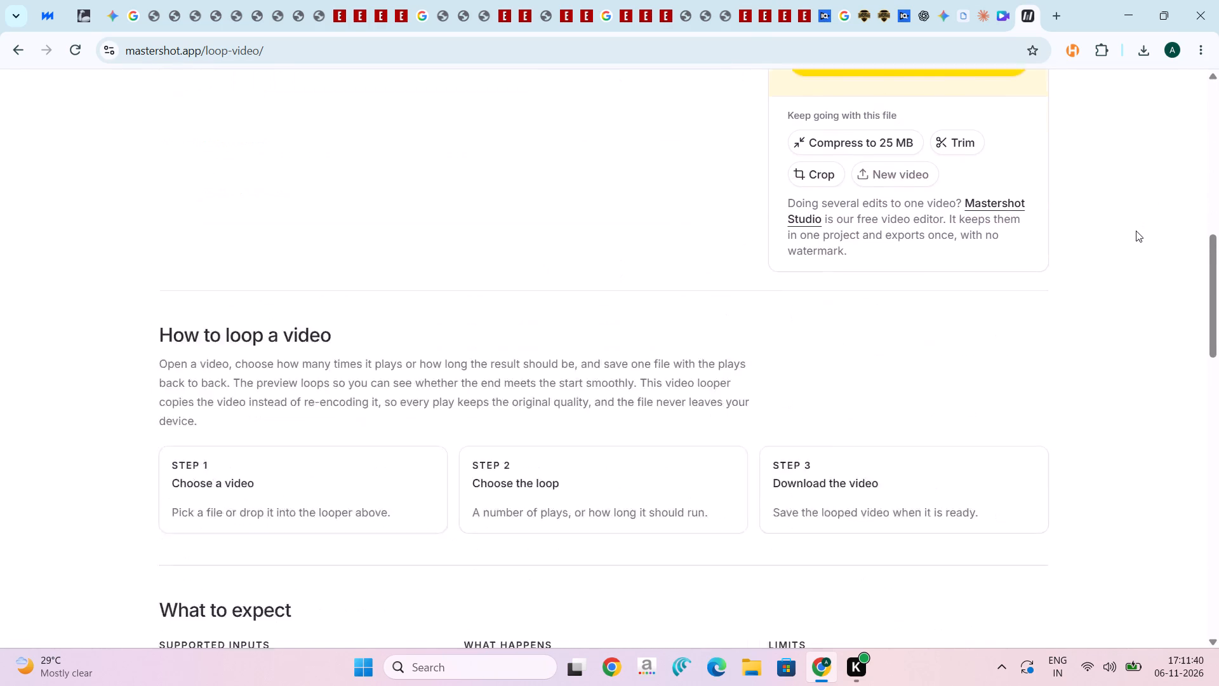
scroll(1136, 231, up, 3)
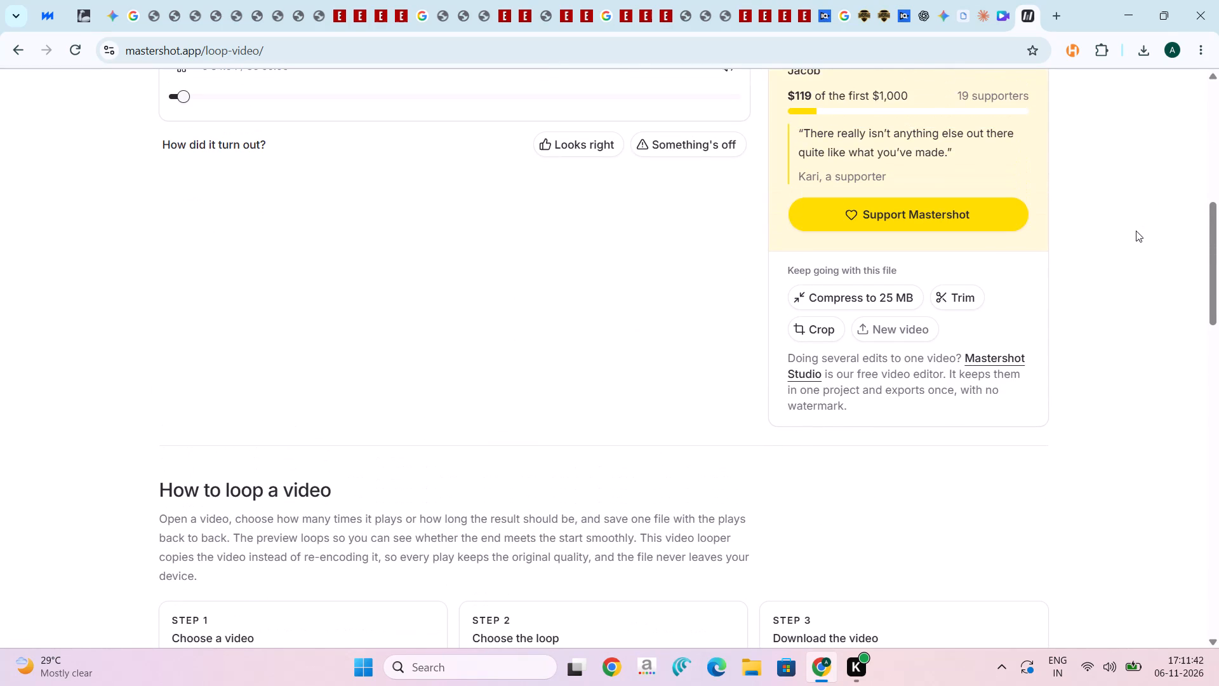
scroll(1136, 231, down, 5)
scroll(1135, 232, up, 10)
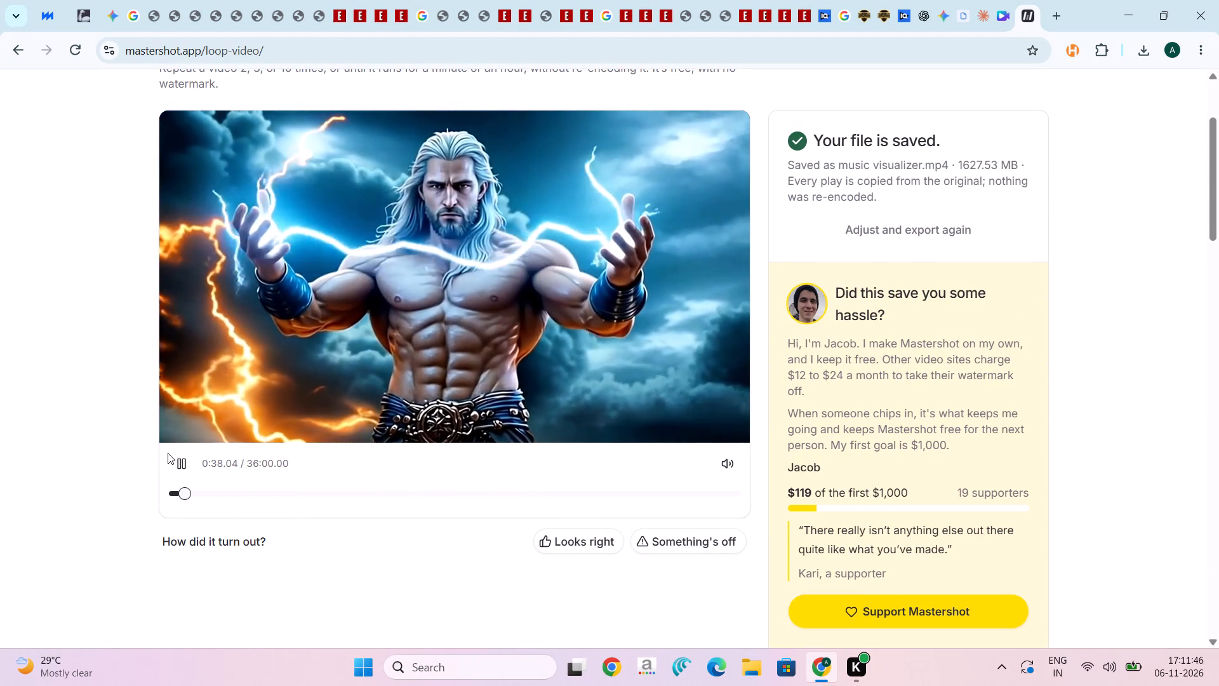
click(183, 465)
Check the browser's recent downloads for the exported loop, and look through the rest of the Loop video page.
scroll(767, 452, up, 3)
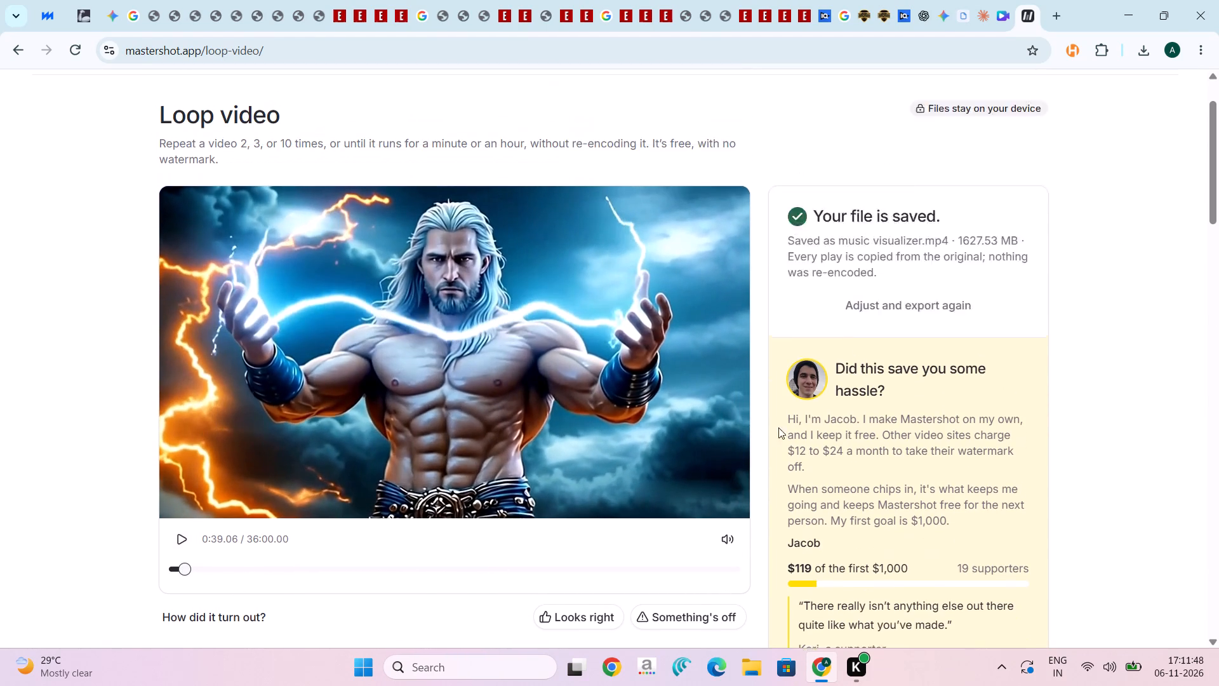
scroll(778, 427, up, 5)
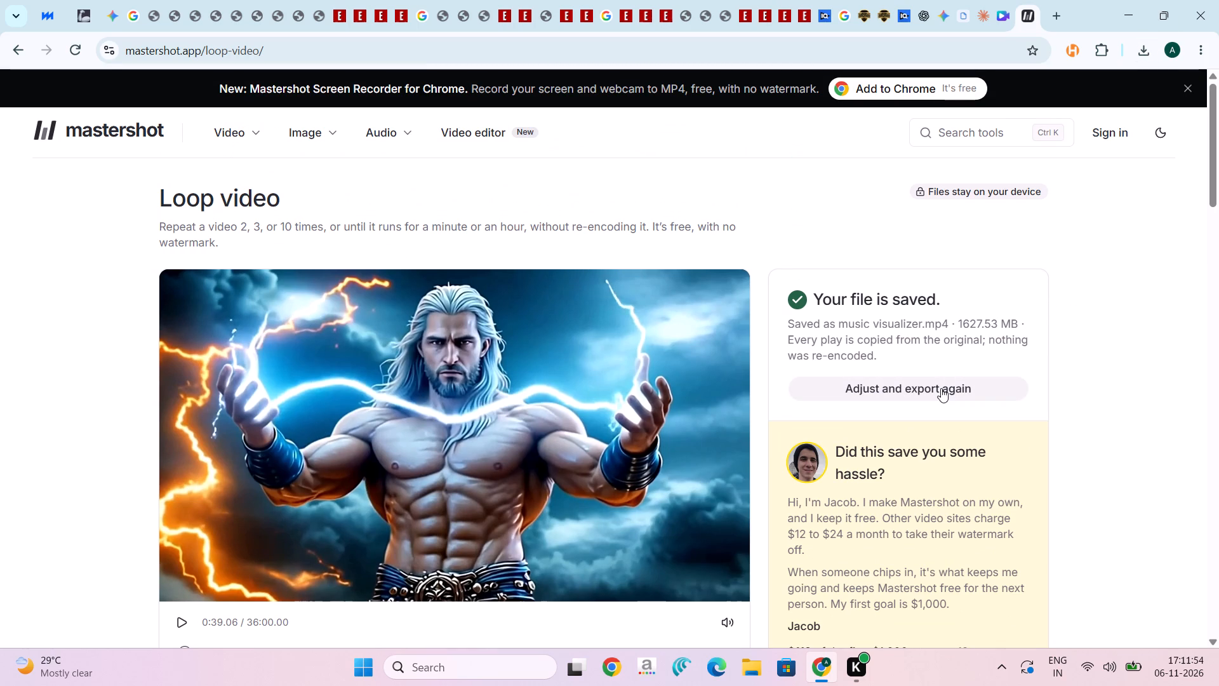
click(1150, 51)
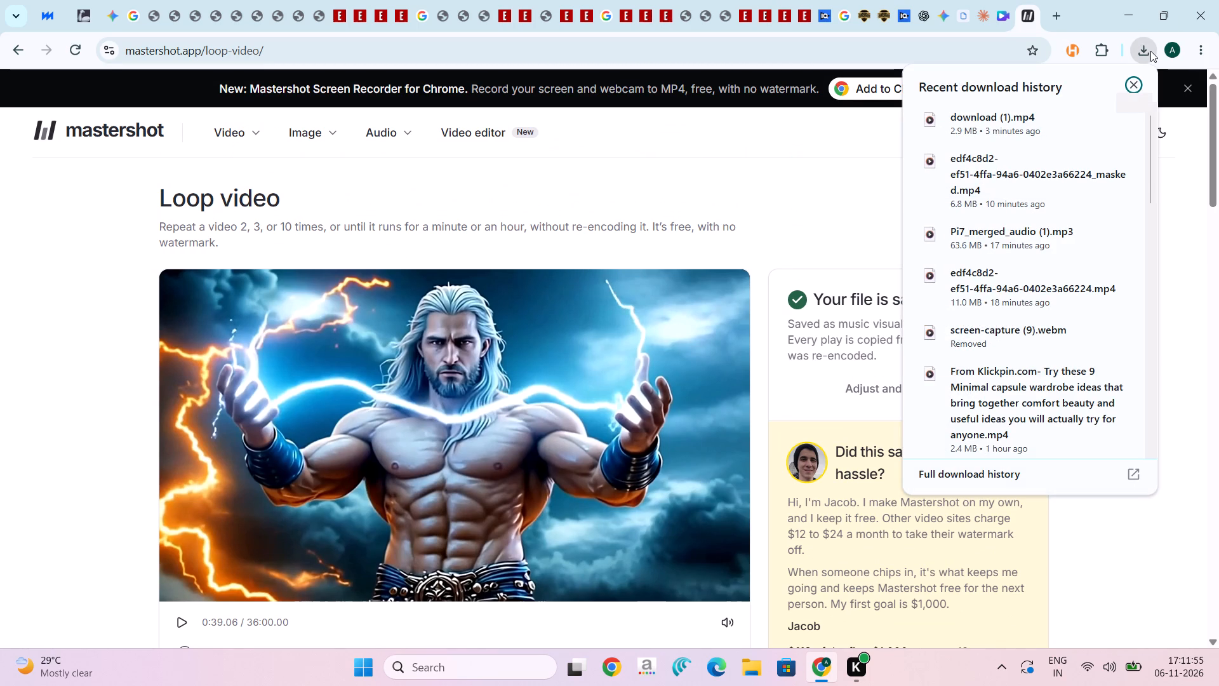
click(1169, 200)
scroll(1082, 238, down, 5)
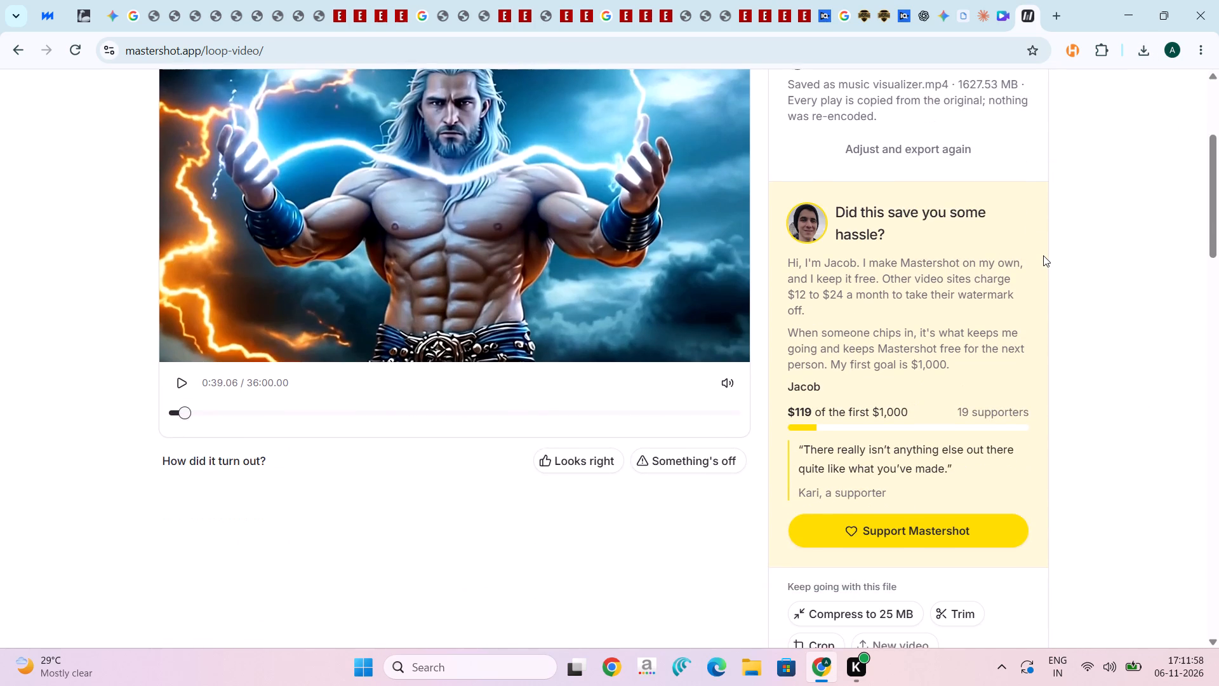
scroll(1043, 255, down, 2)
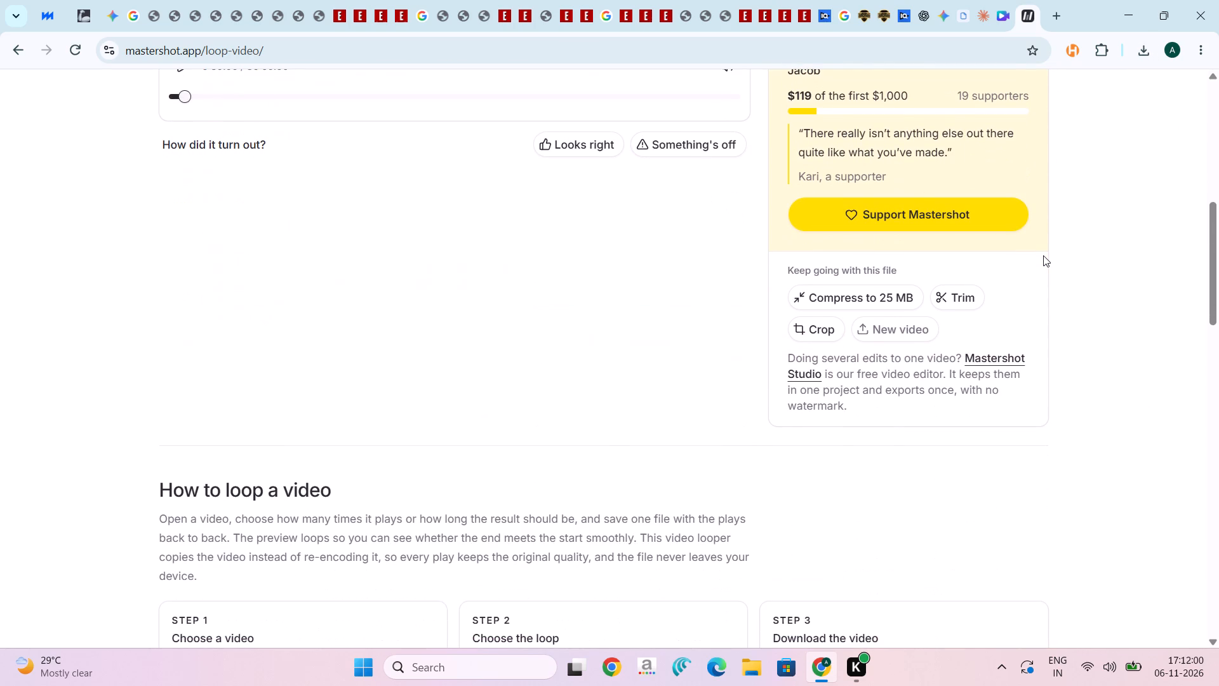
scroll(1043, 255, down, 13)
scroll(1061, 252, up, 3)
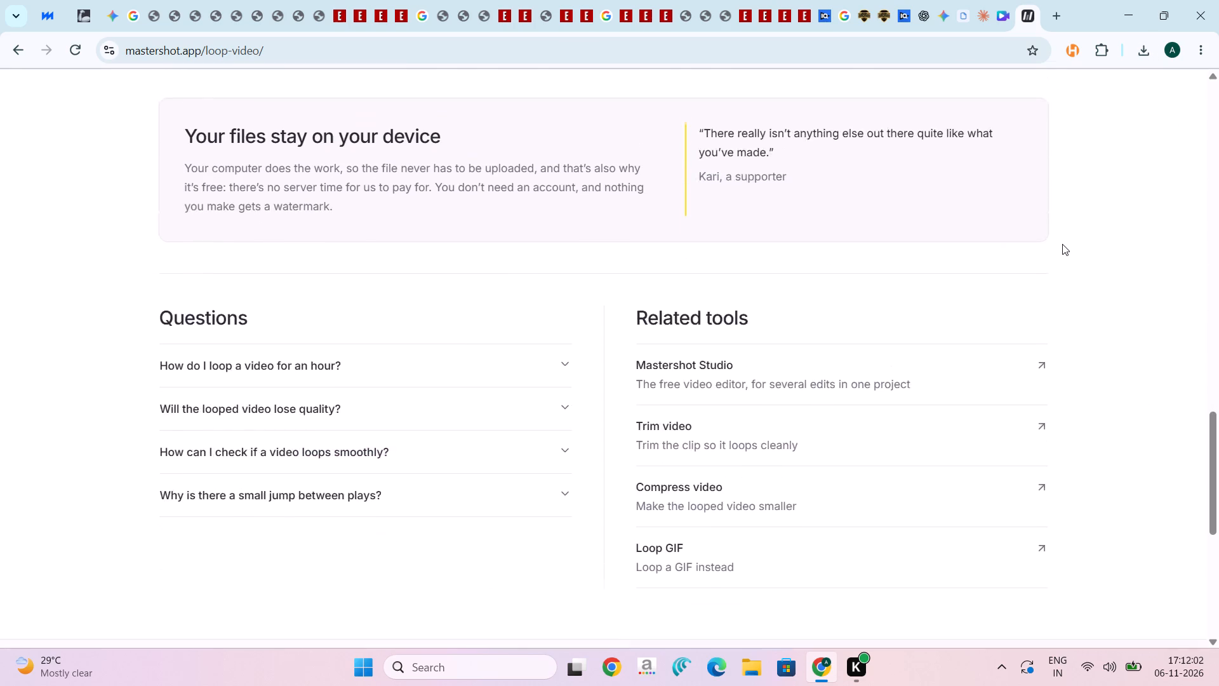
scroll(1062, 244, up, 18)
scroll(559, 309, down, 3)
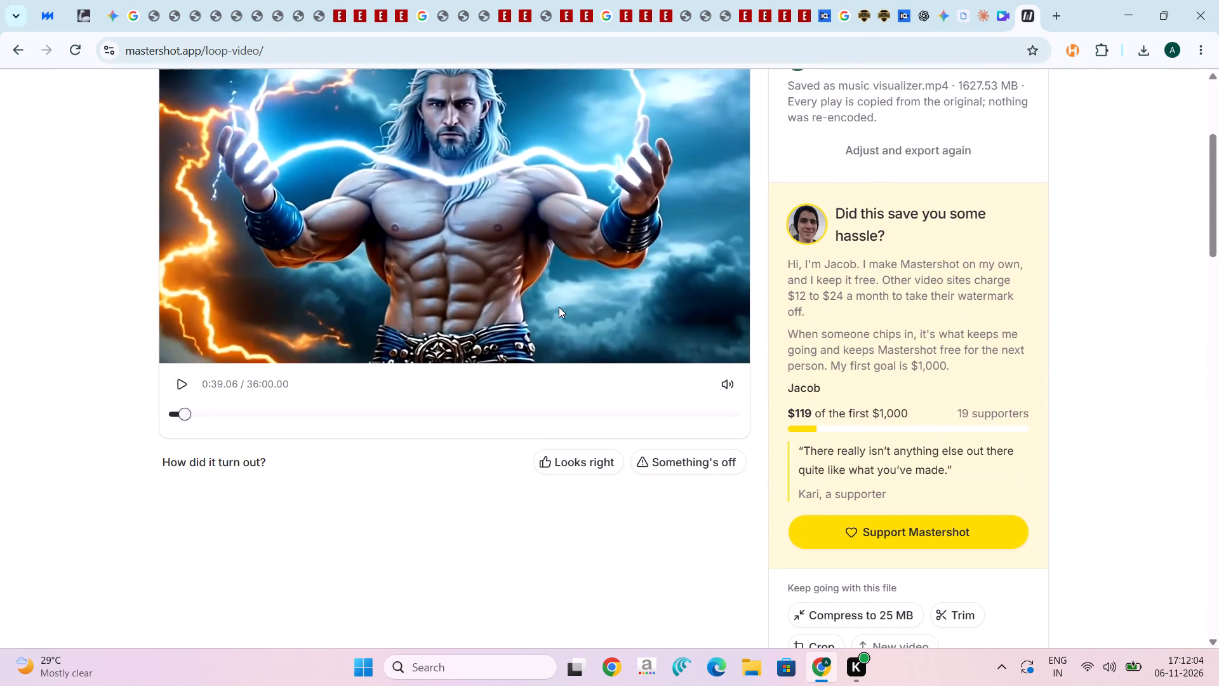
scroll(564, 409, up, 7)
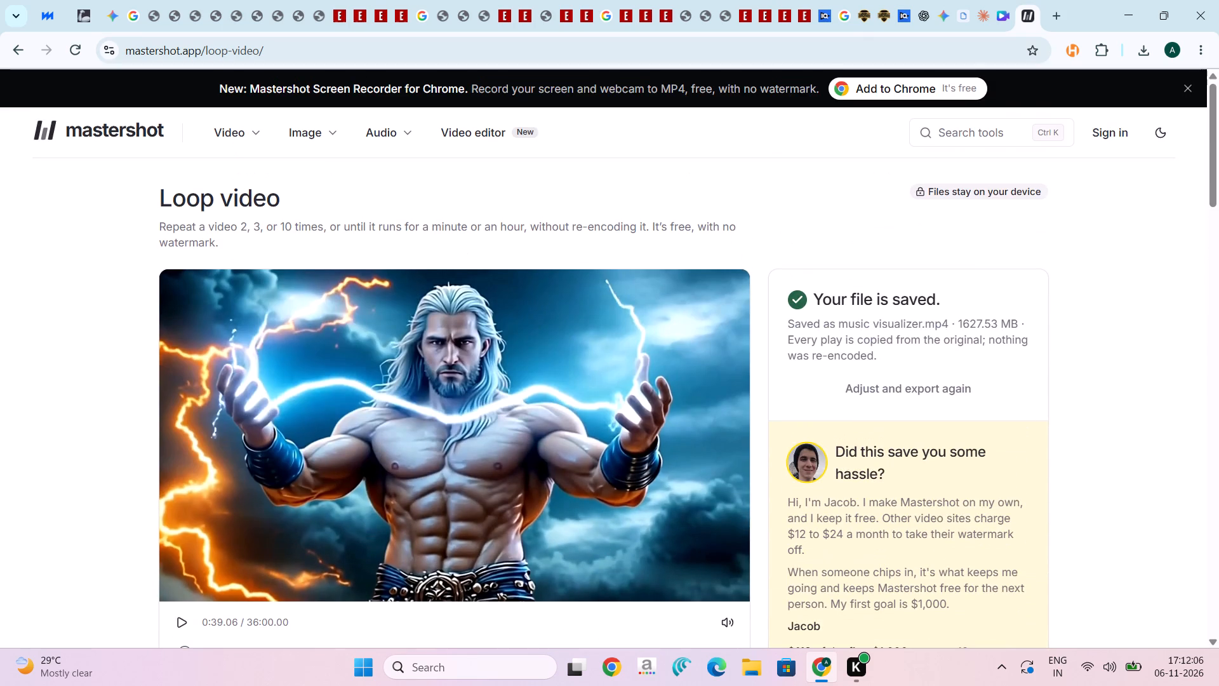
Open the Mastershot sign-in form.
click(1109, 138)
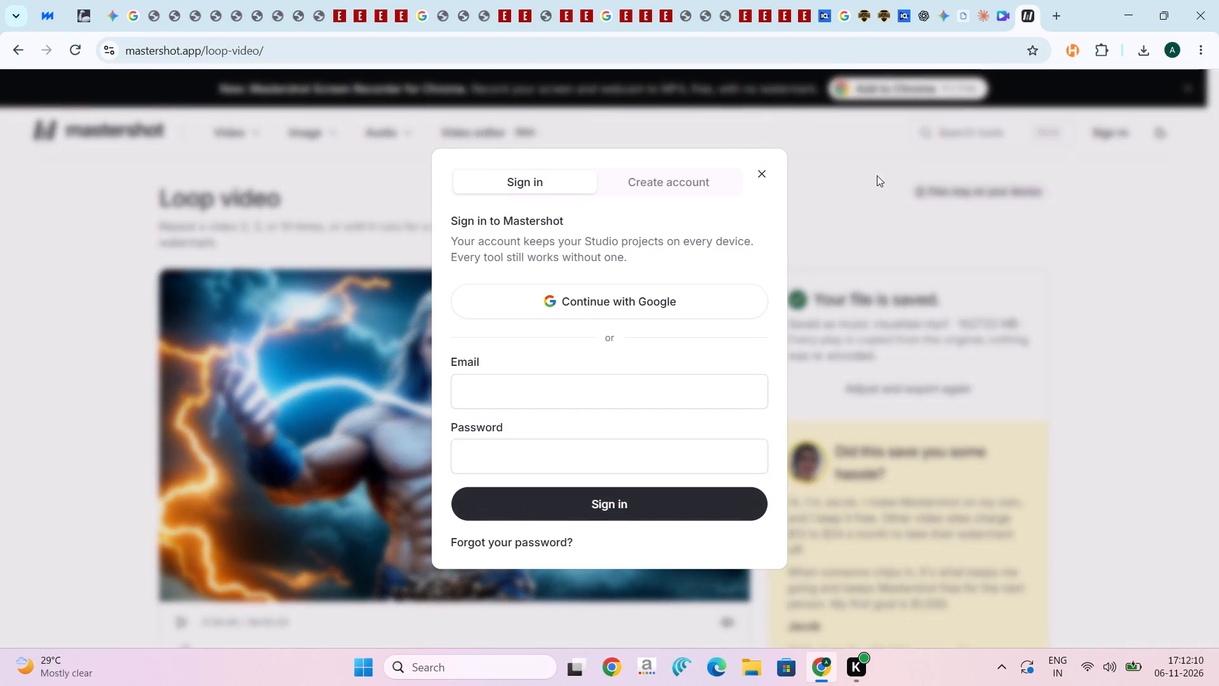
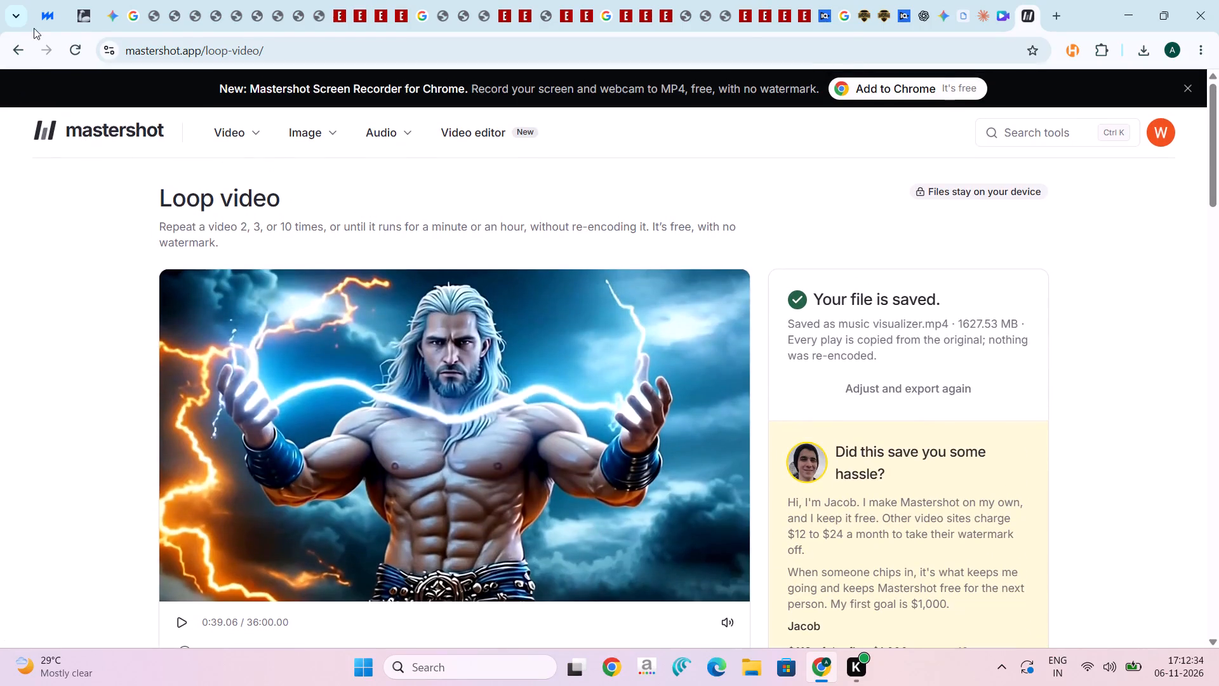
Reload the Loop video page, view the account's library of saved projects, and return to the Loop video page.
click(79, 59)
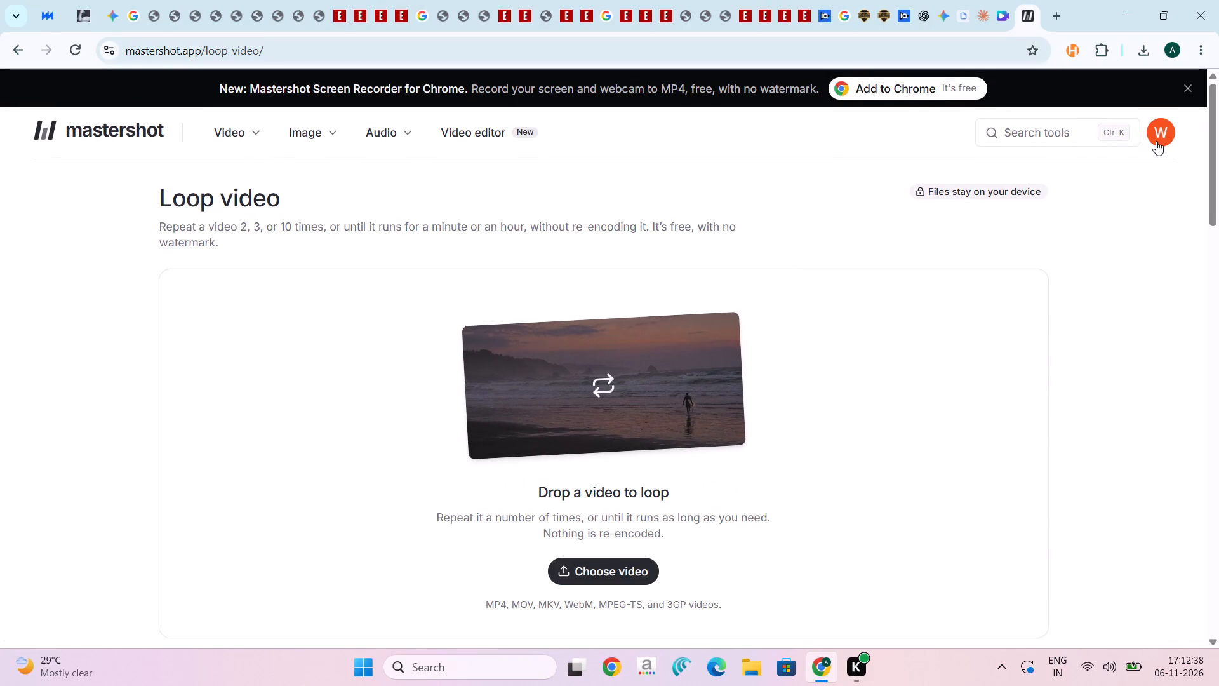
click(1156, 141)
click(1000, 219)
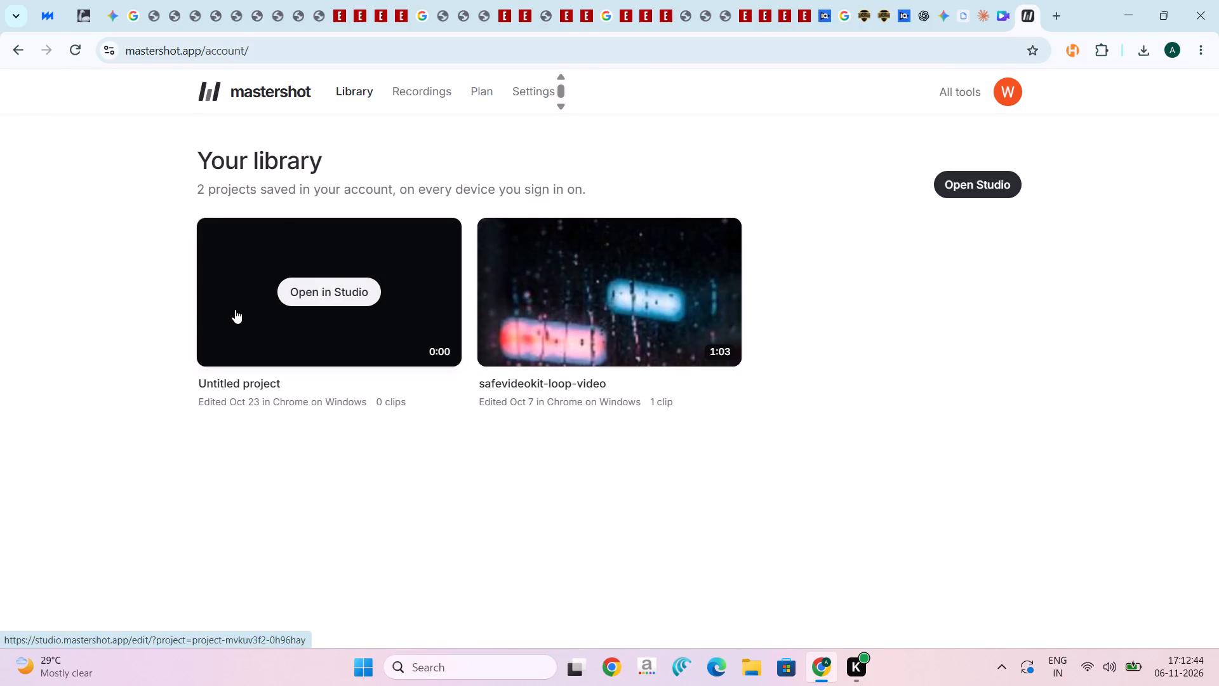
click(11, 86)
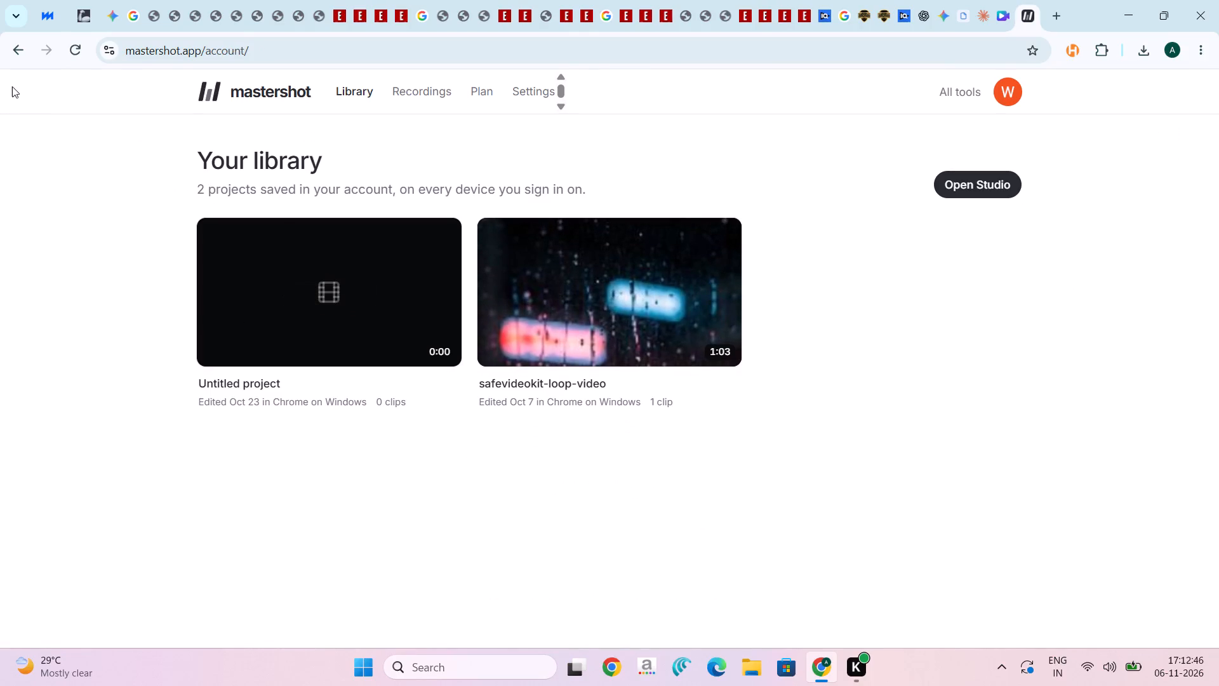
click(23, 50)
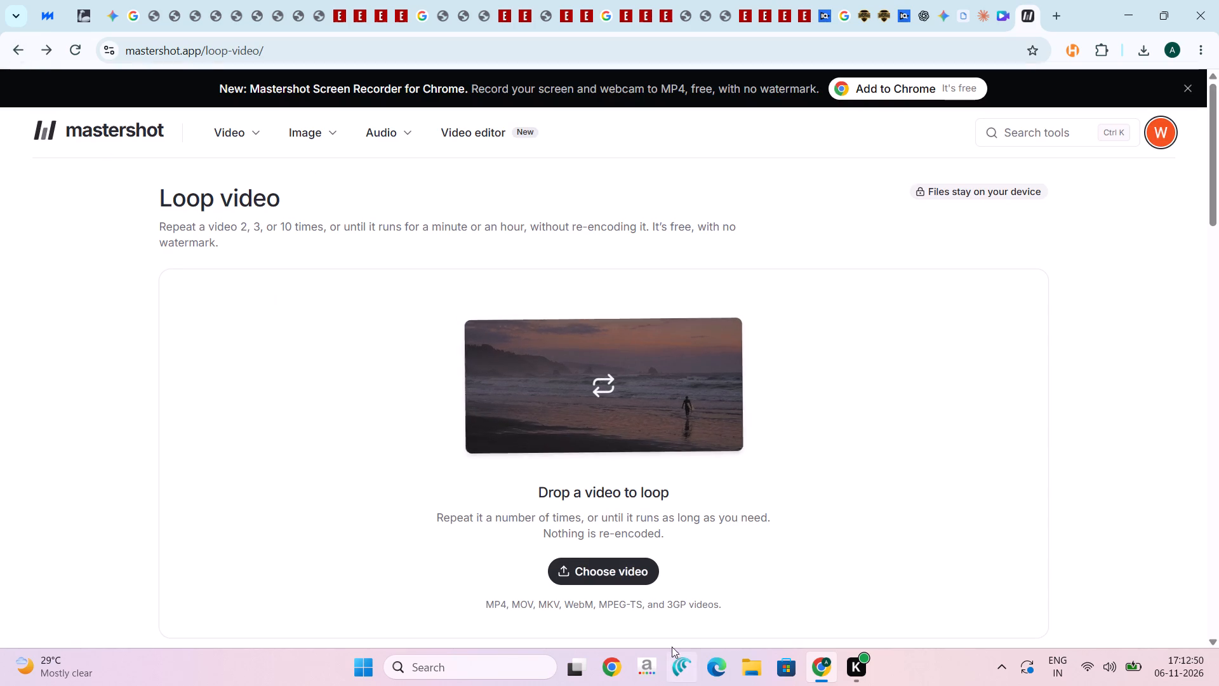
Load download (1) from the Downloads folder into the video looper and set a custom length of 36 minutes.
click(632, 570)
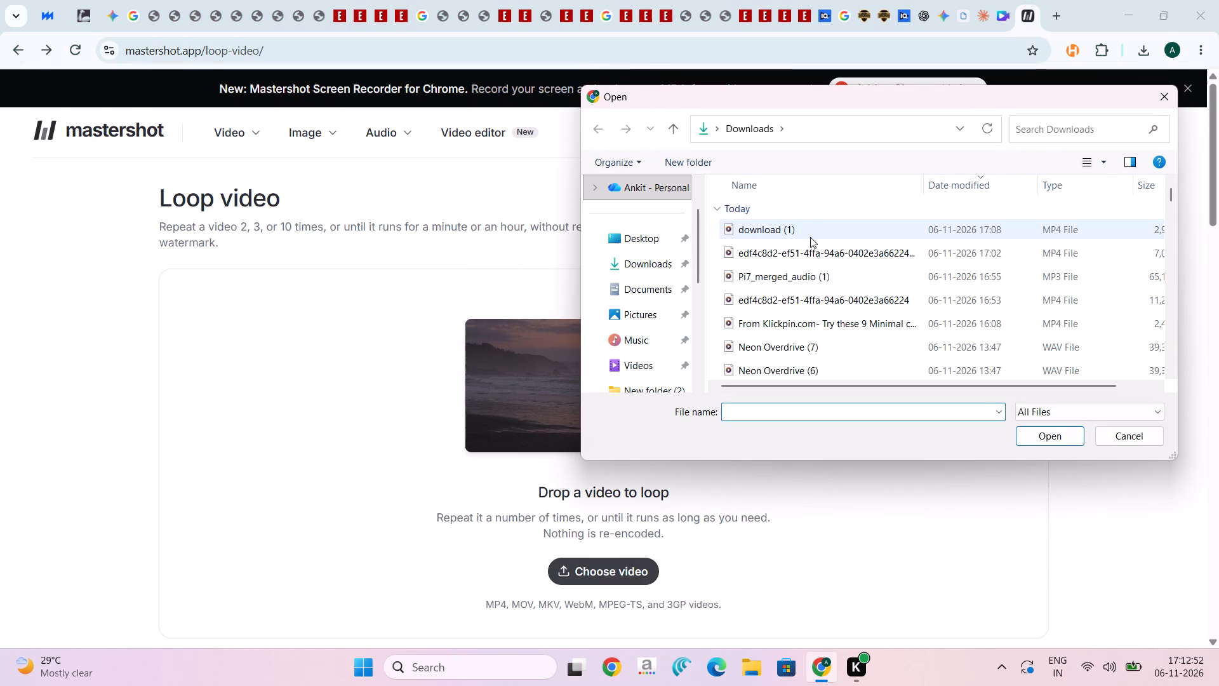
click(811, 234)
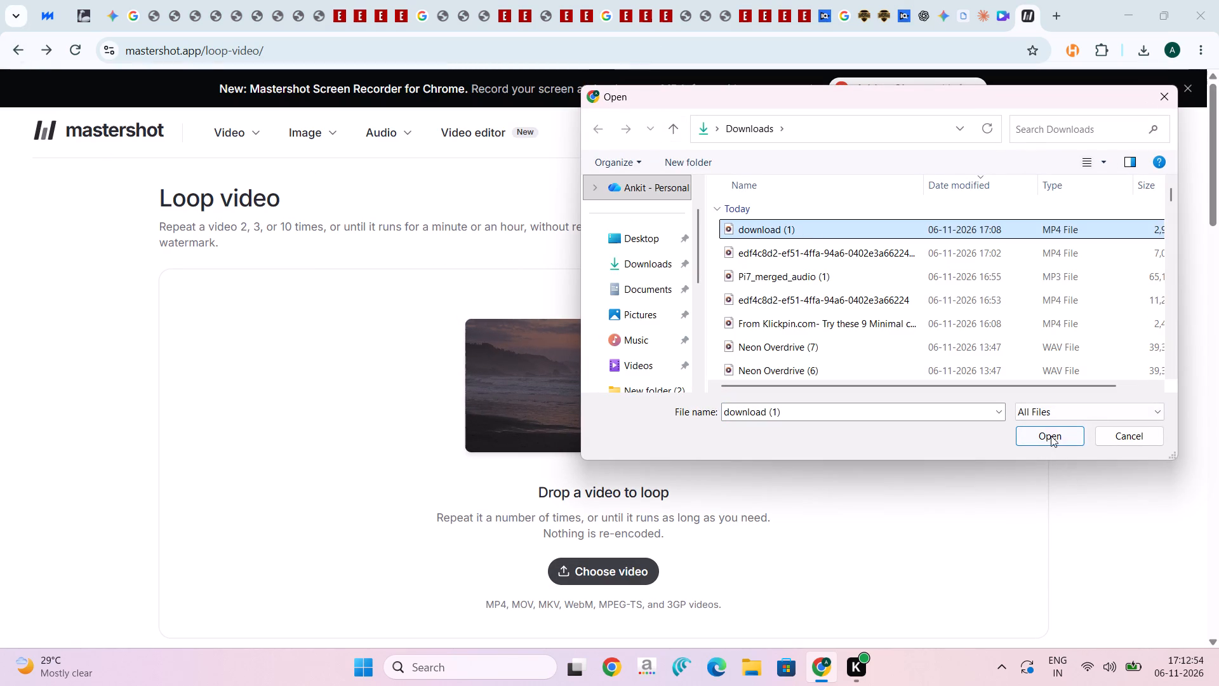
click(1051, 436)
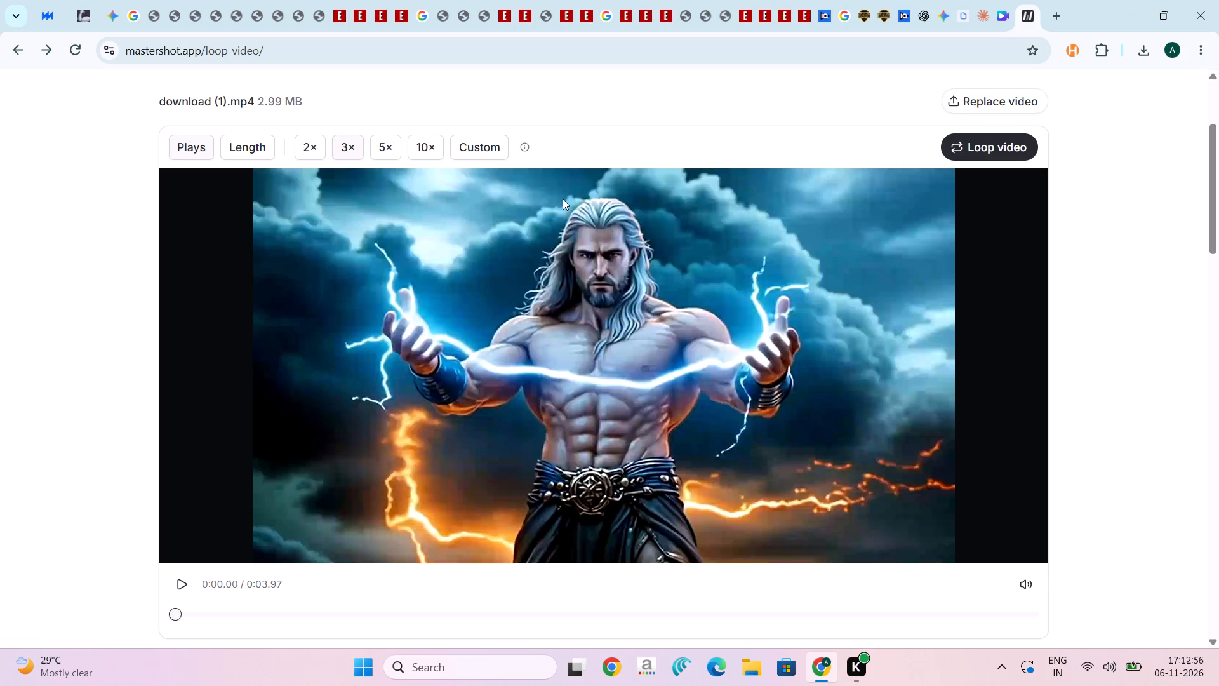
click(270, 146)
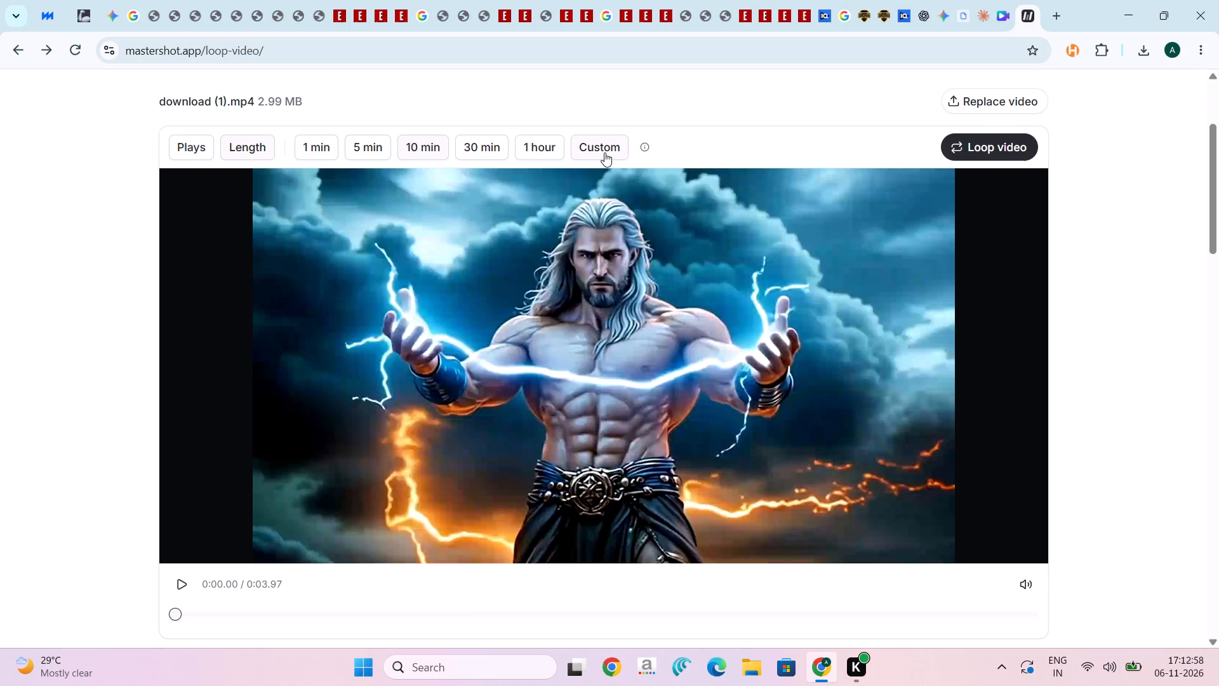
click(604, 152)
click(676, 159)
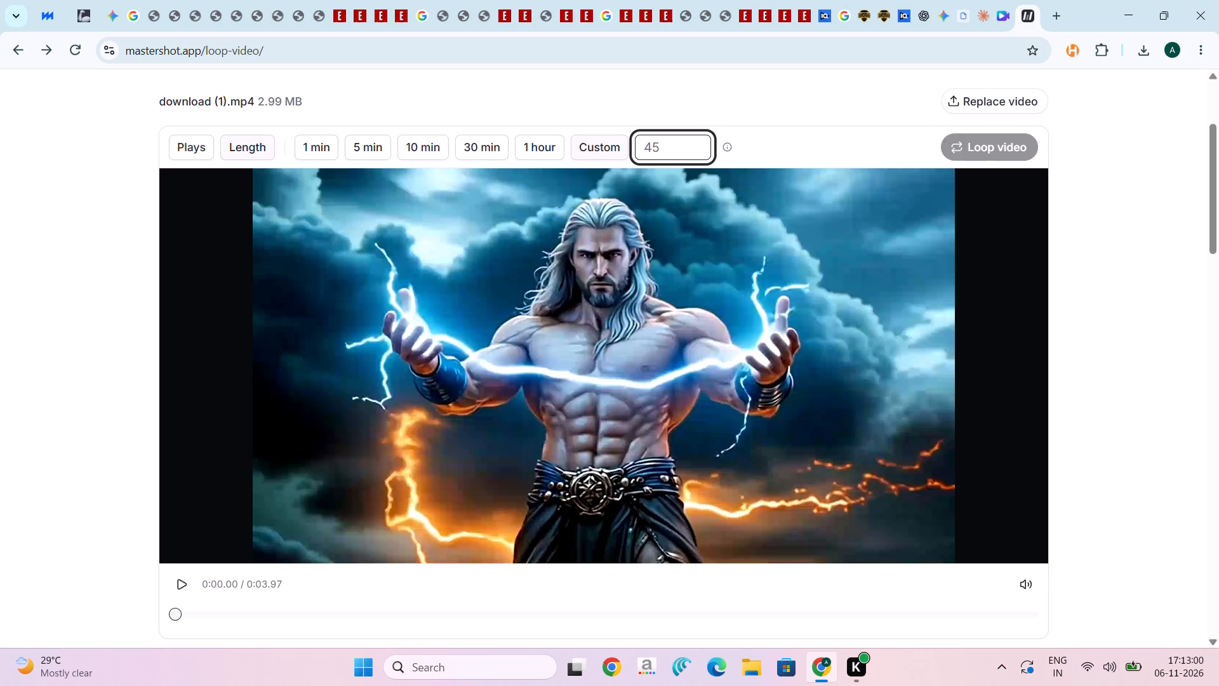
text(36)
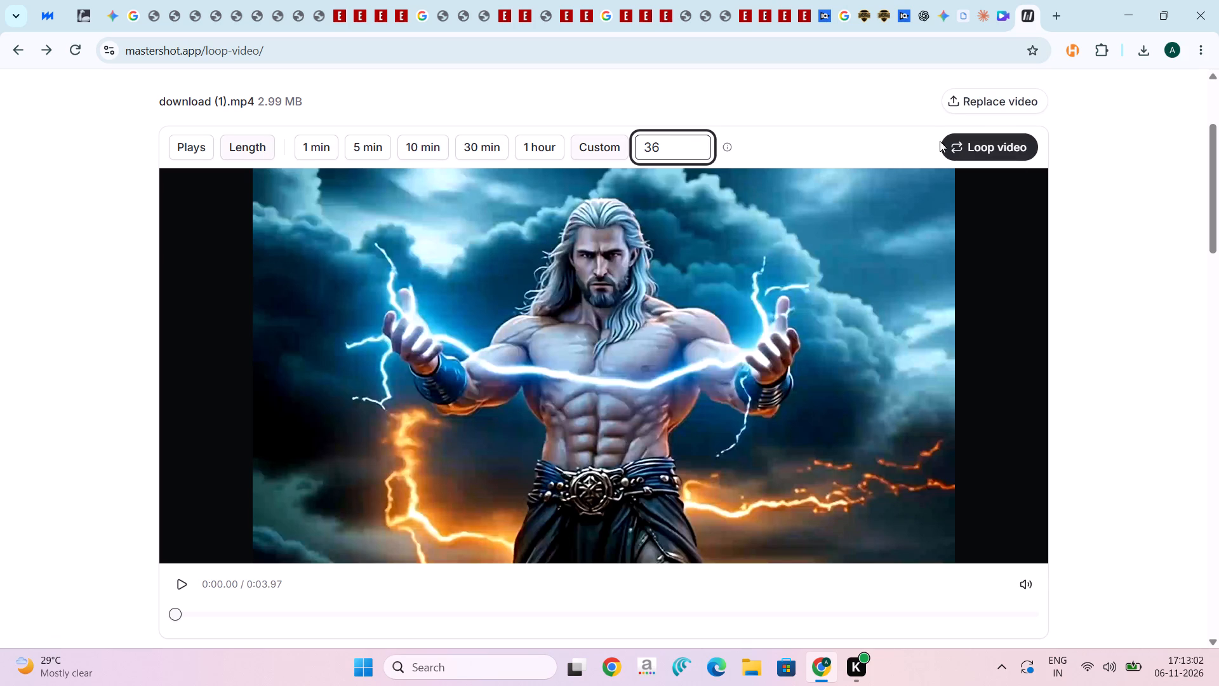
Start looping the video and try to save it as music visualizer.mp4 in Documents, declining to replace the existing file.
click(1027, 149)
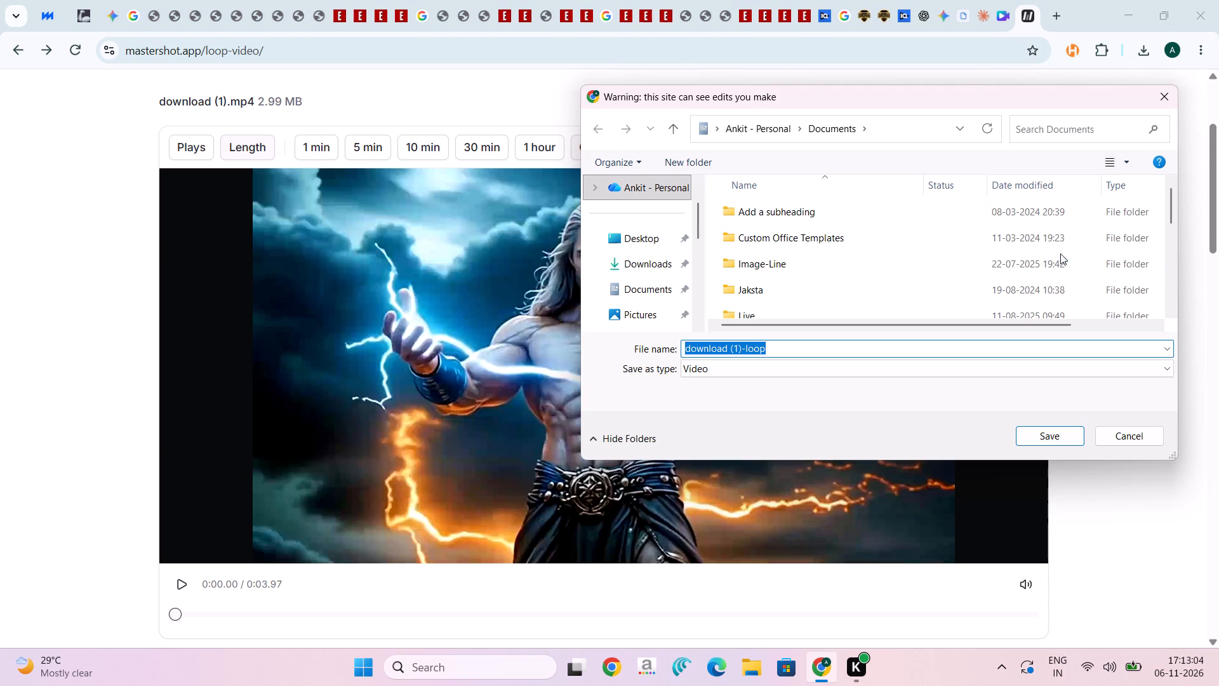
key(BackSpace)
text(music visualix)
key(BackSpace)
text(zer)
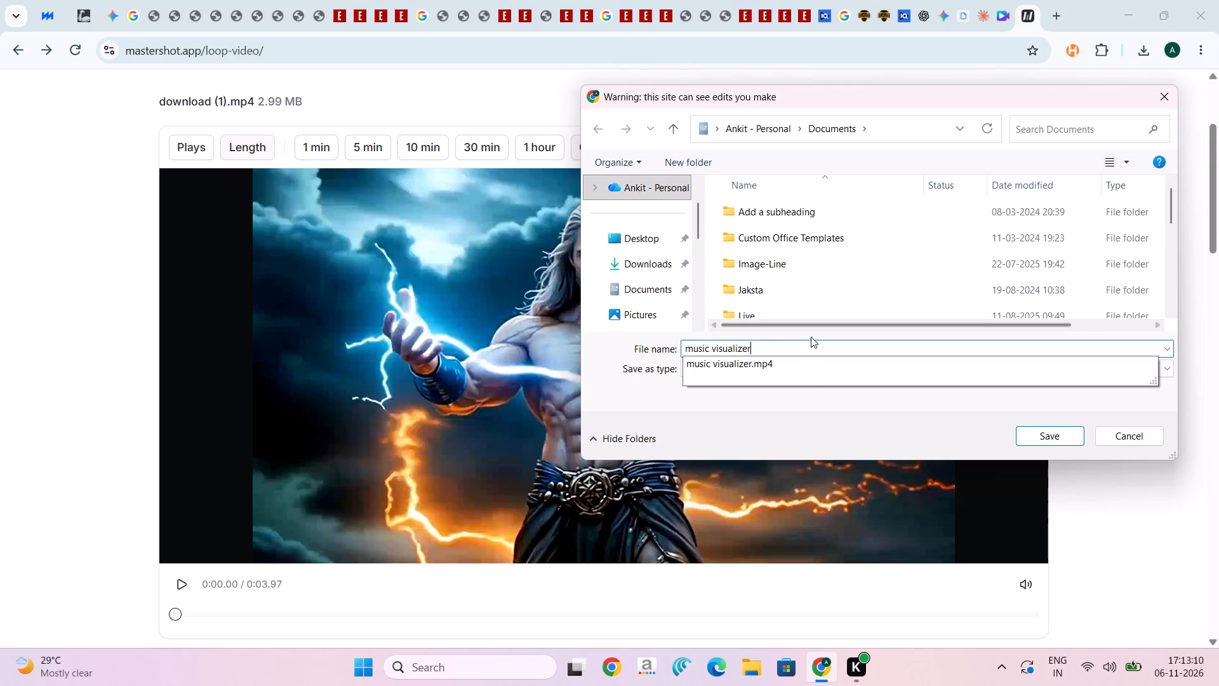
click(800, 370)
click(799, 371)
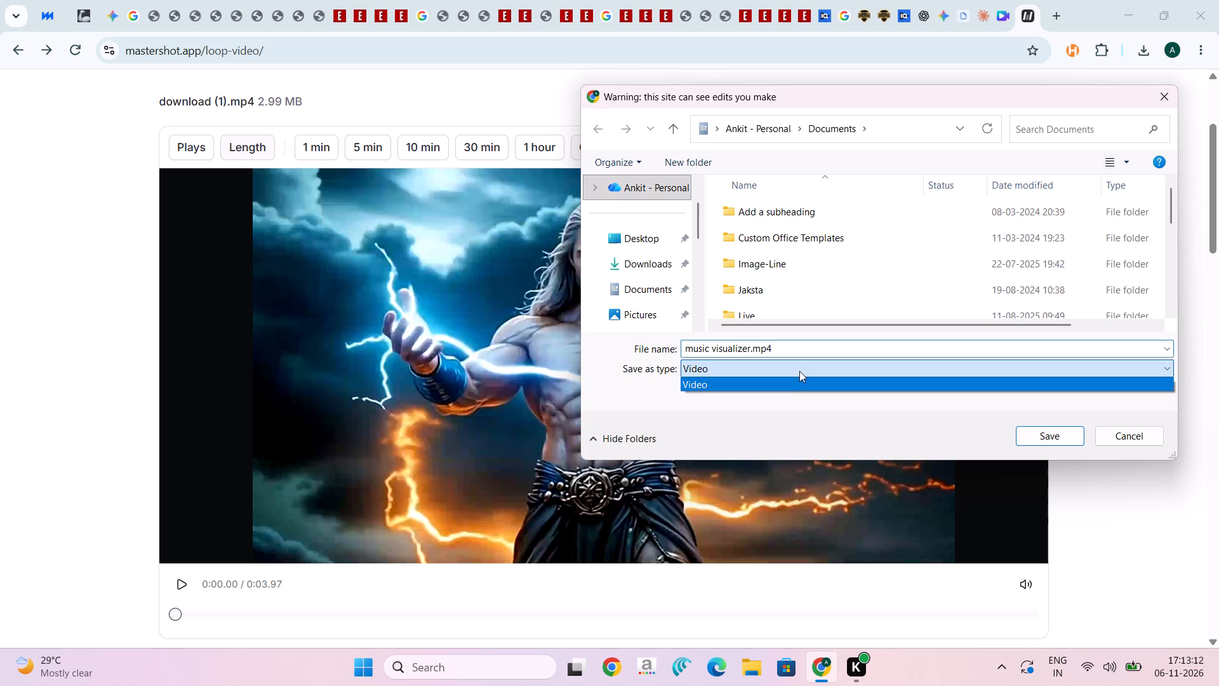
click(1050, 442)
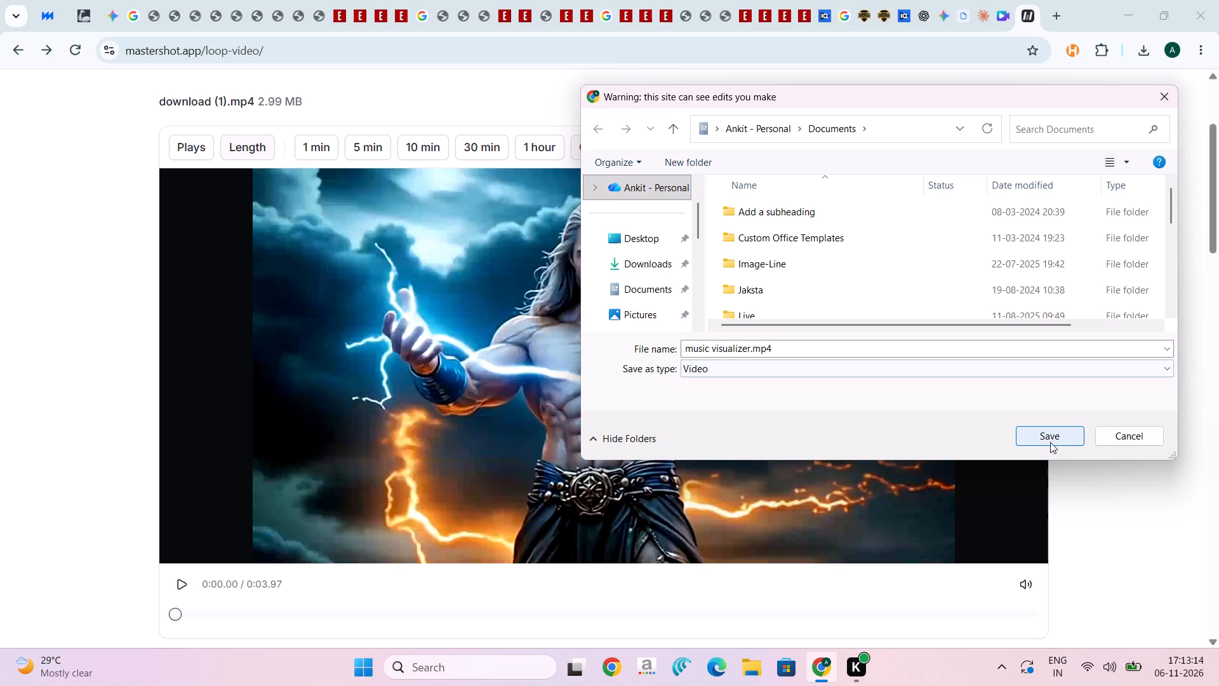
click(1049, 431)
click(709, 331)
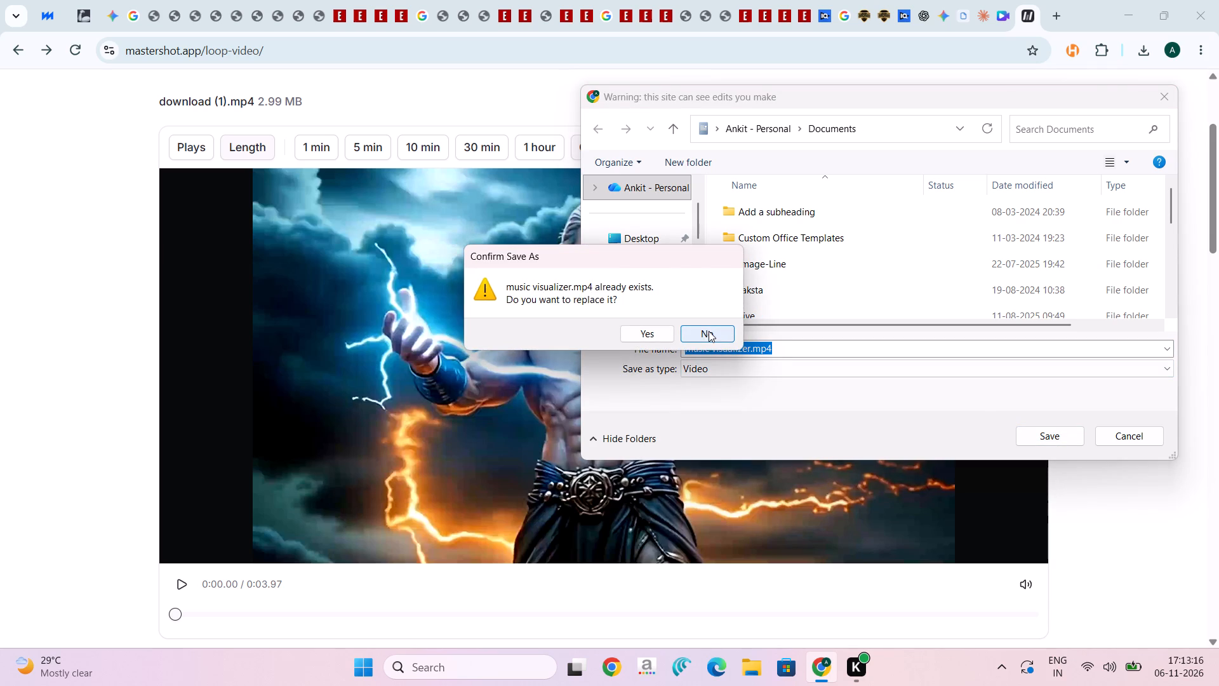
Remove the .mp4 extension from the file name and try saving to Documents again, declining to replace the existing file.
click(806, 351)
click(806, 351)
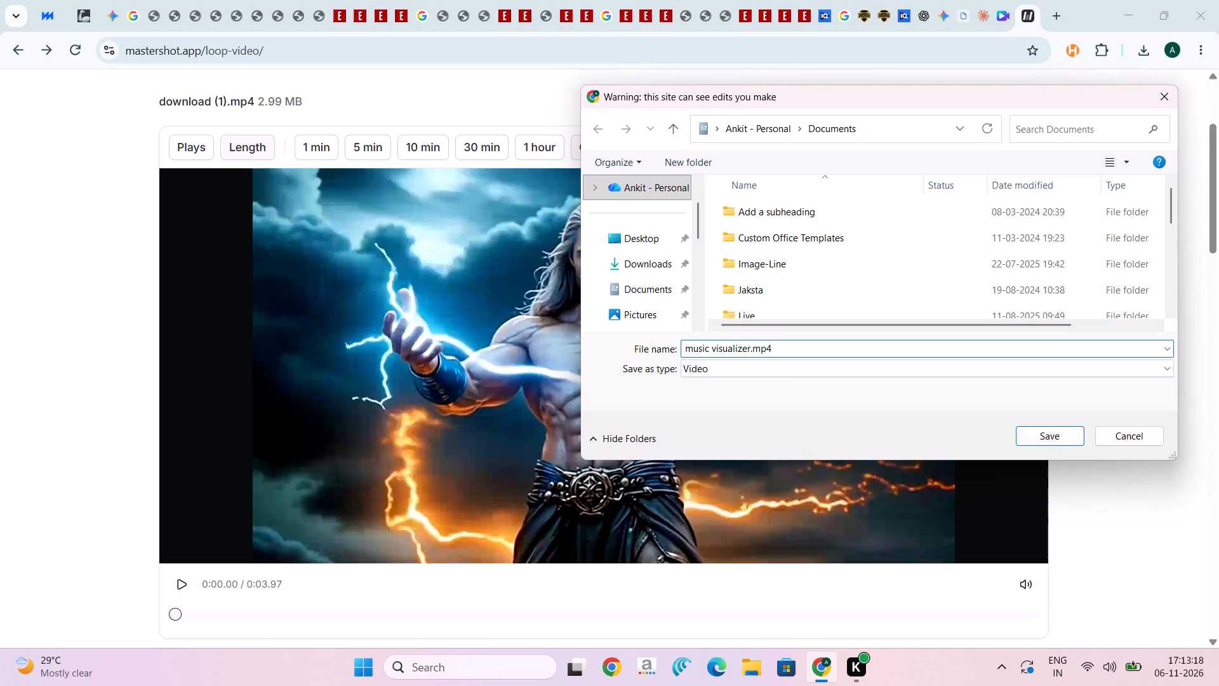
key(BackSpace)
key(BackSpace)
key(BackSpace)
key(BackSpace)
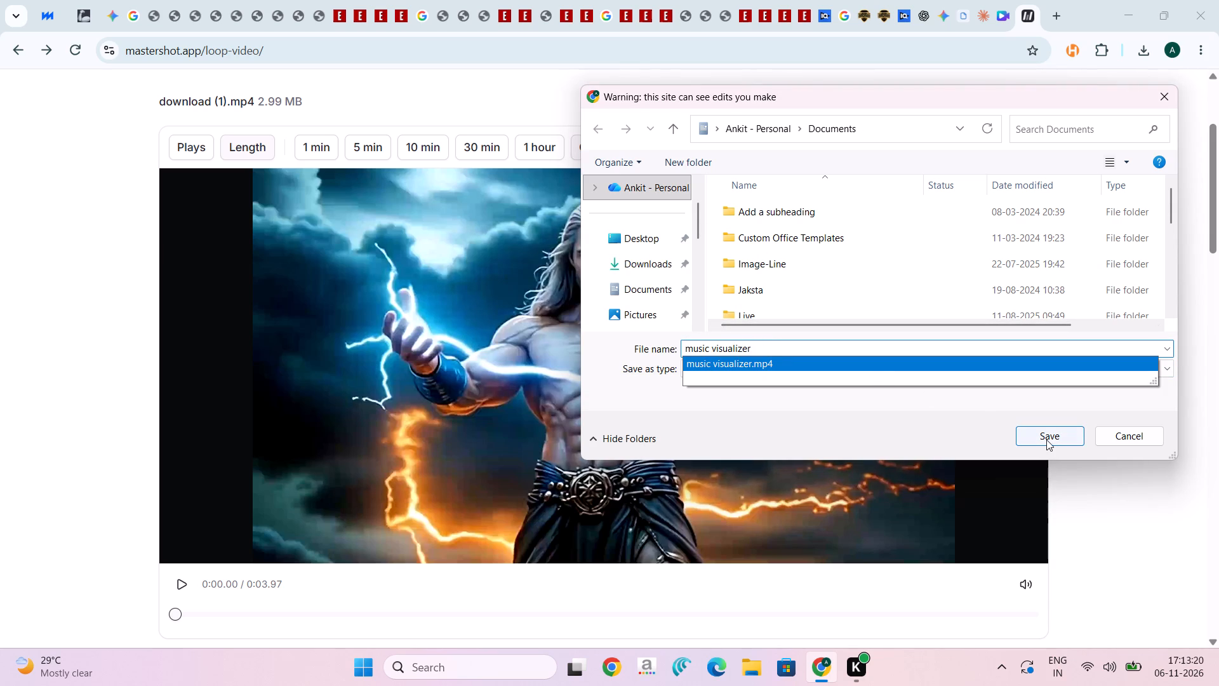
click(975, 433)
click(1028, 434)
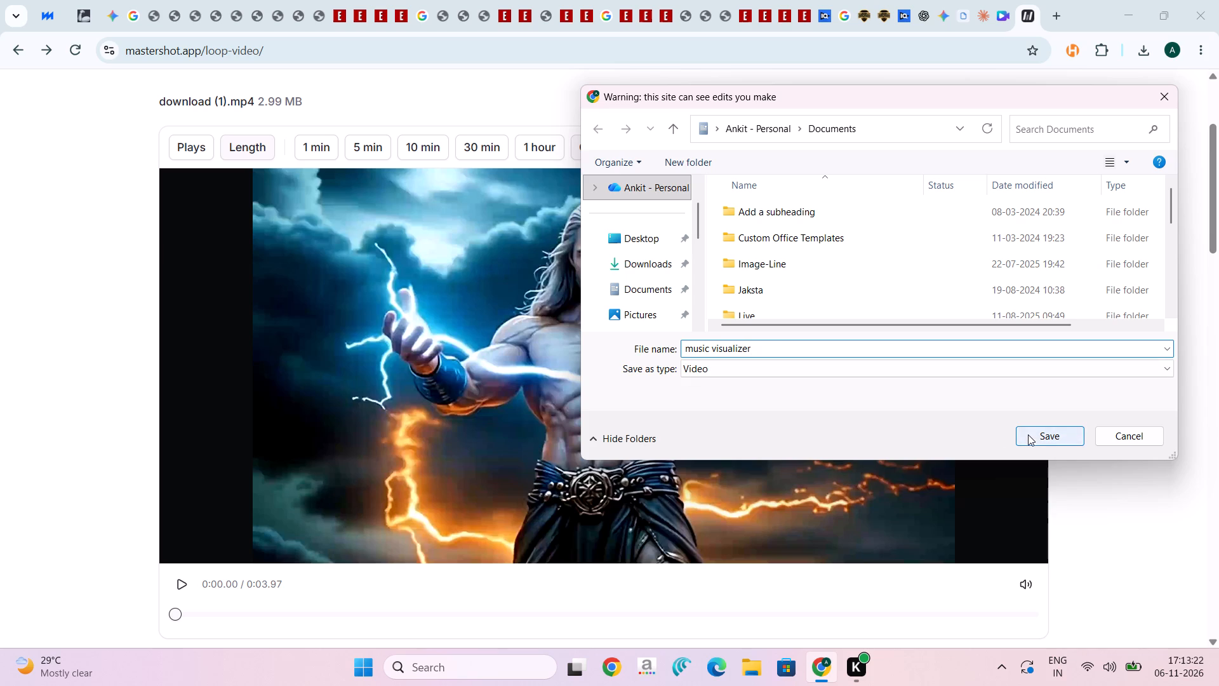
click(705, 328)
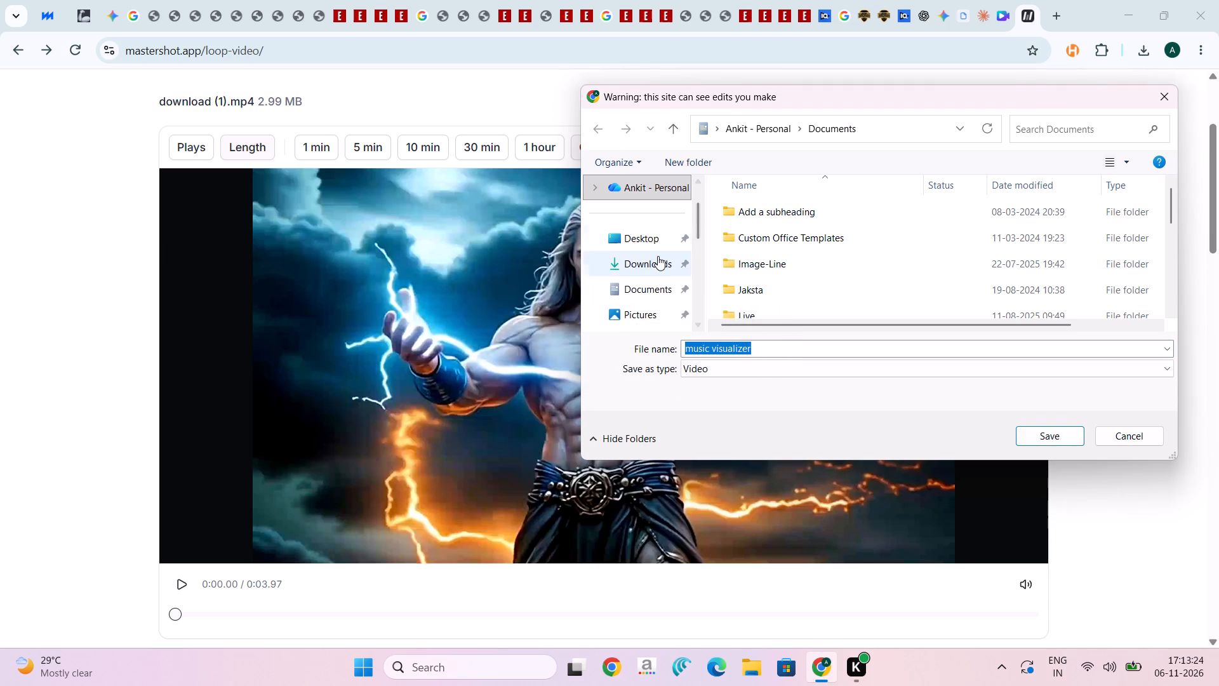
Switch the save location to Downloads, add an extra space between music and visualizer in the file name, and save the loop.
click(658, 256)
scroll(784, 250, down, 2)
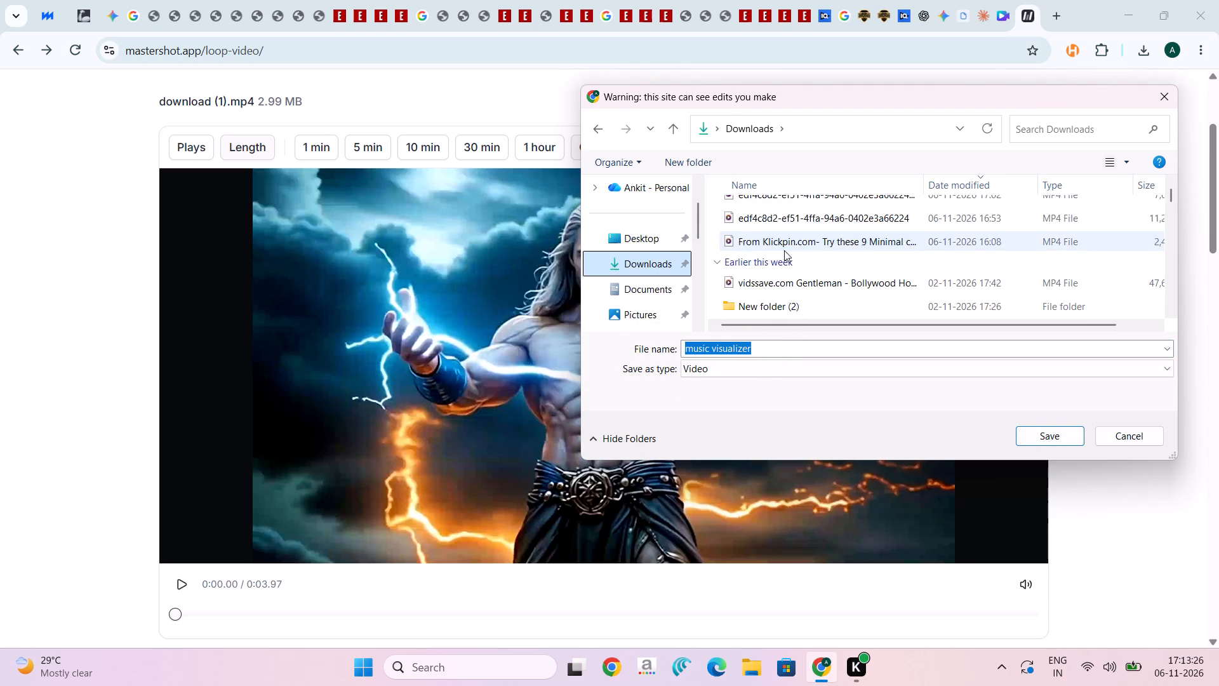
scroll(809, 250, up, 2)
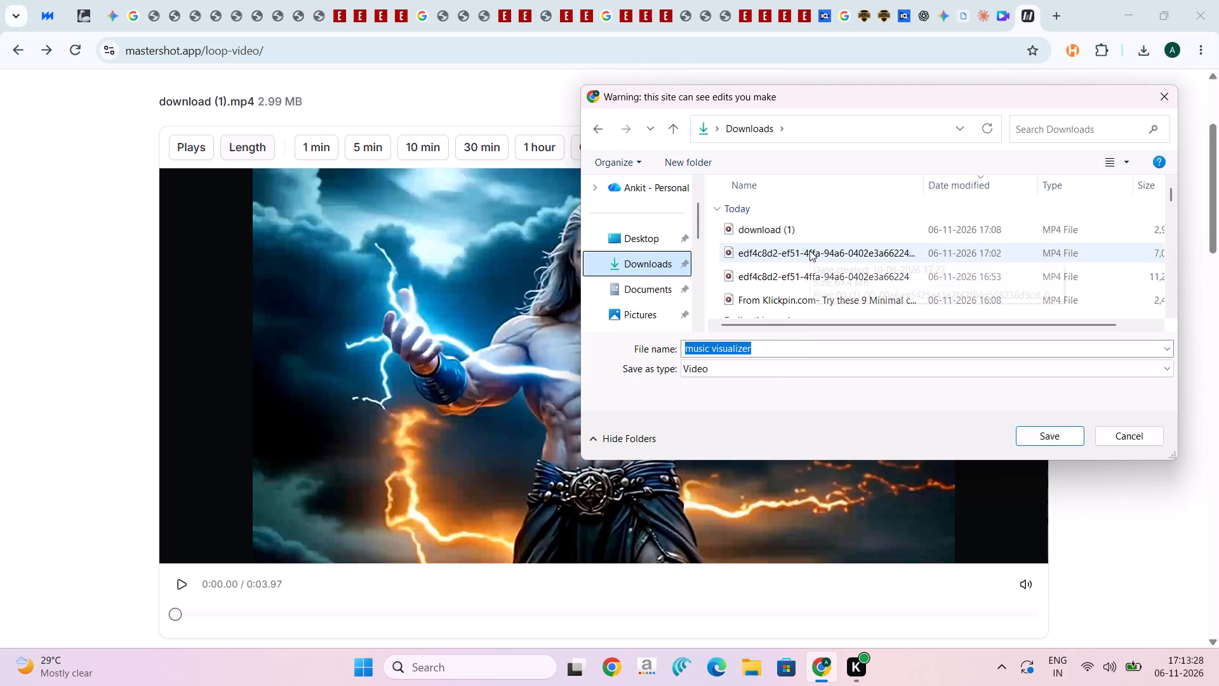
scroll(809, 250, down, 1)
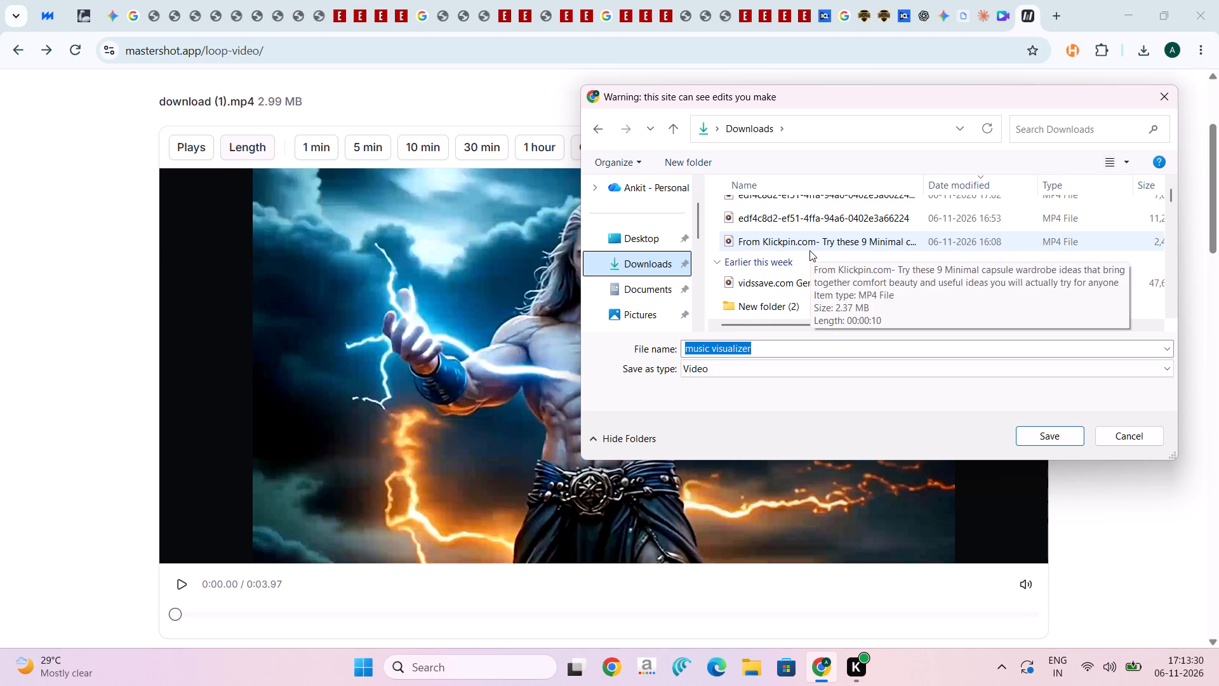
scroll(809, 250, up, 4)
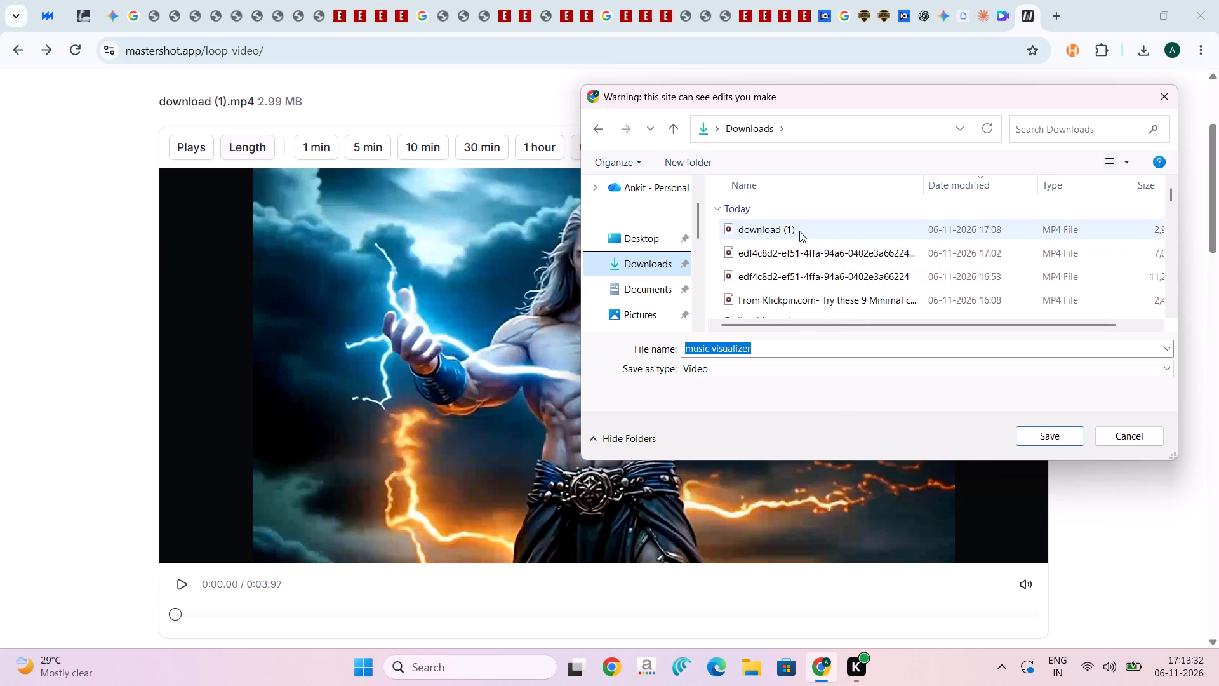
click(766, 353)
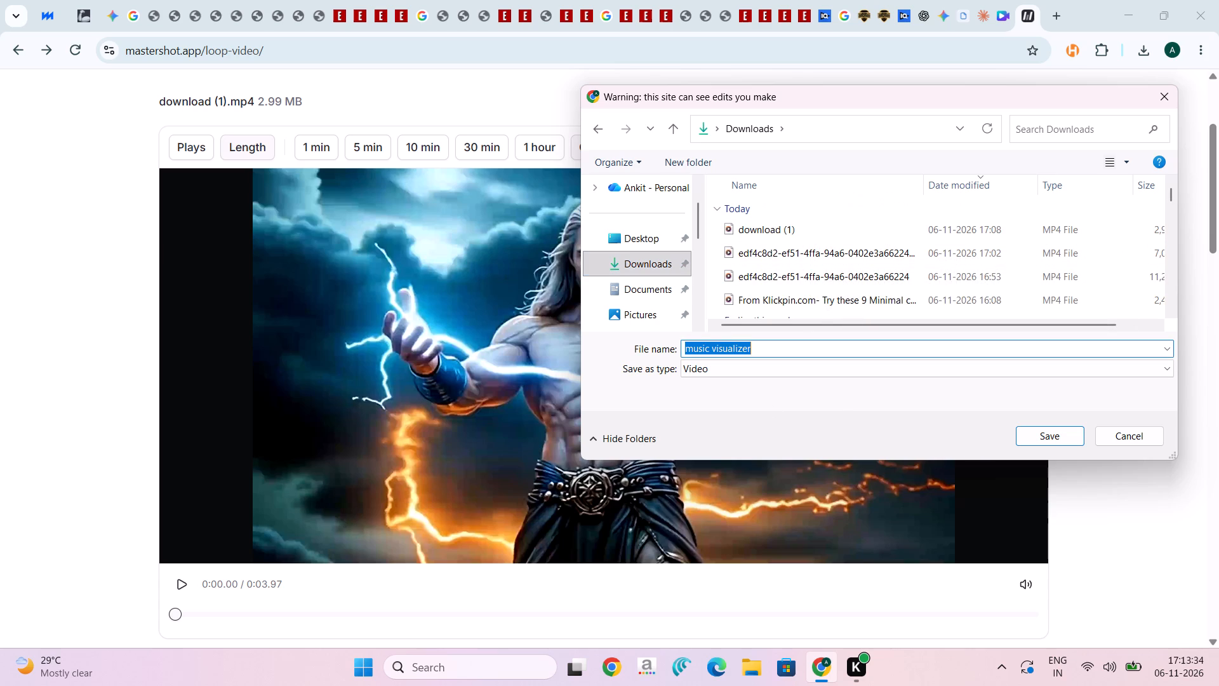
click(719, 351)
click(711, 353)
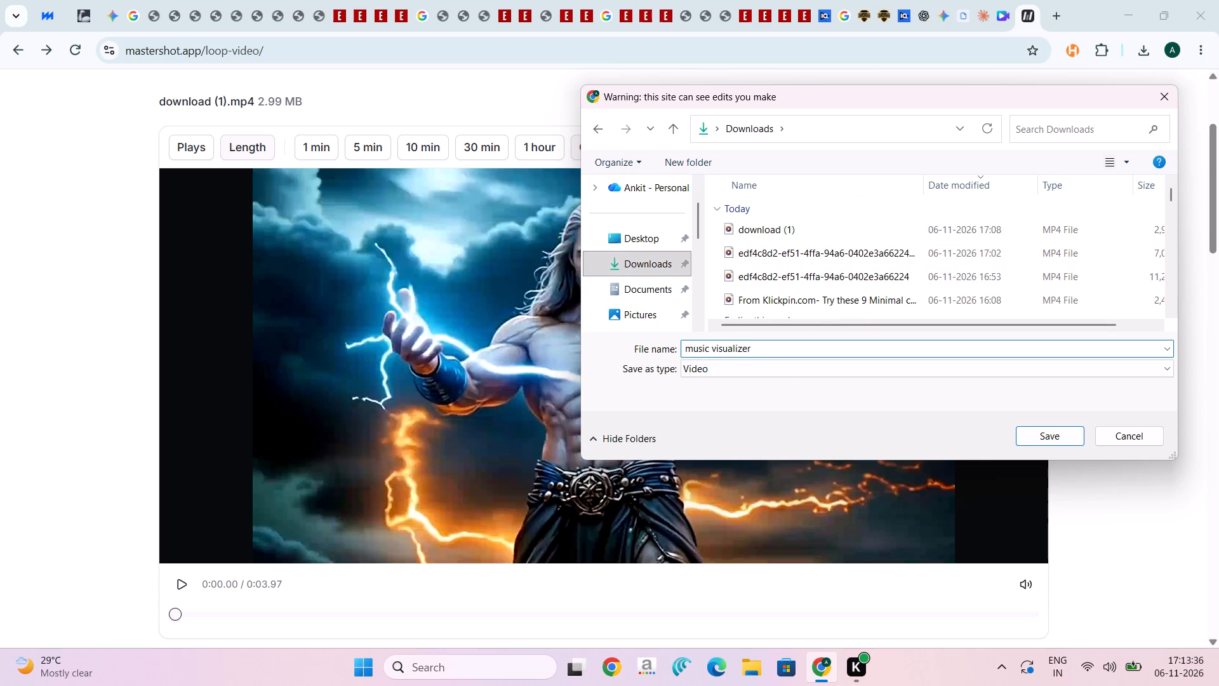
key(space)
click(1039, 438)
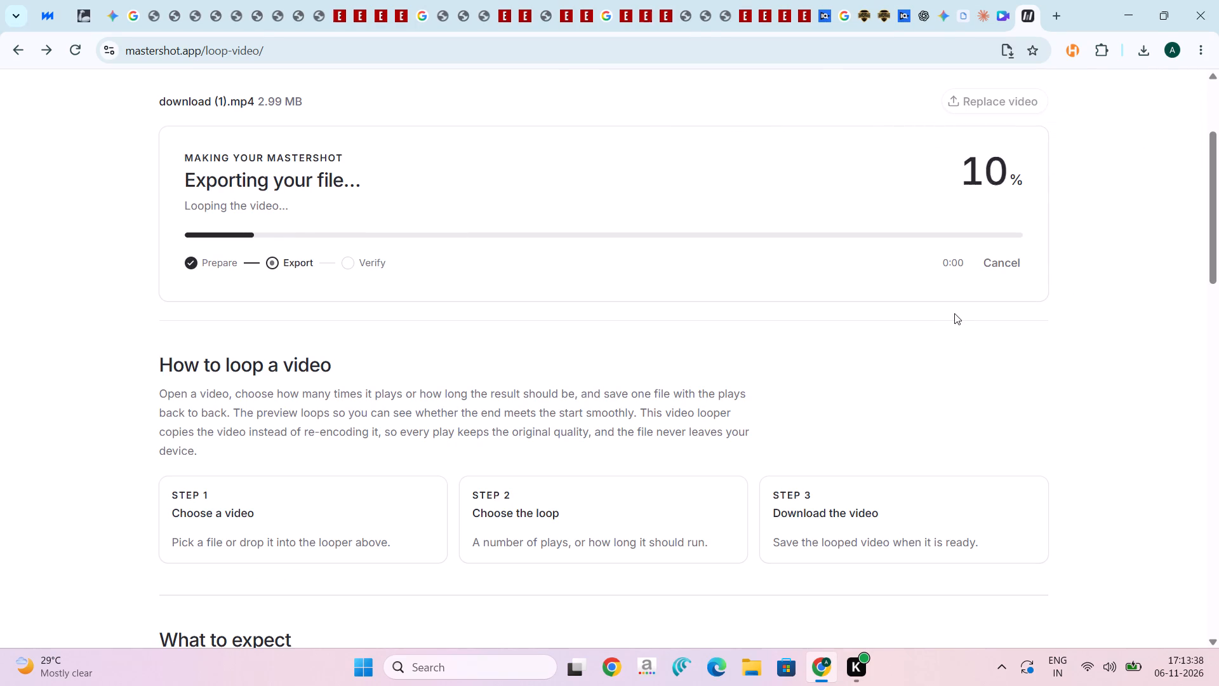
Check the Downloads folder in File Explorer for the loop file being exported, and close the window.
click(757, 677)
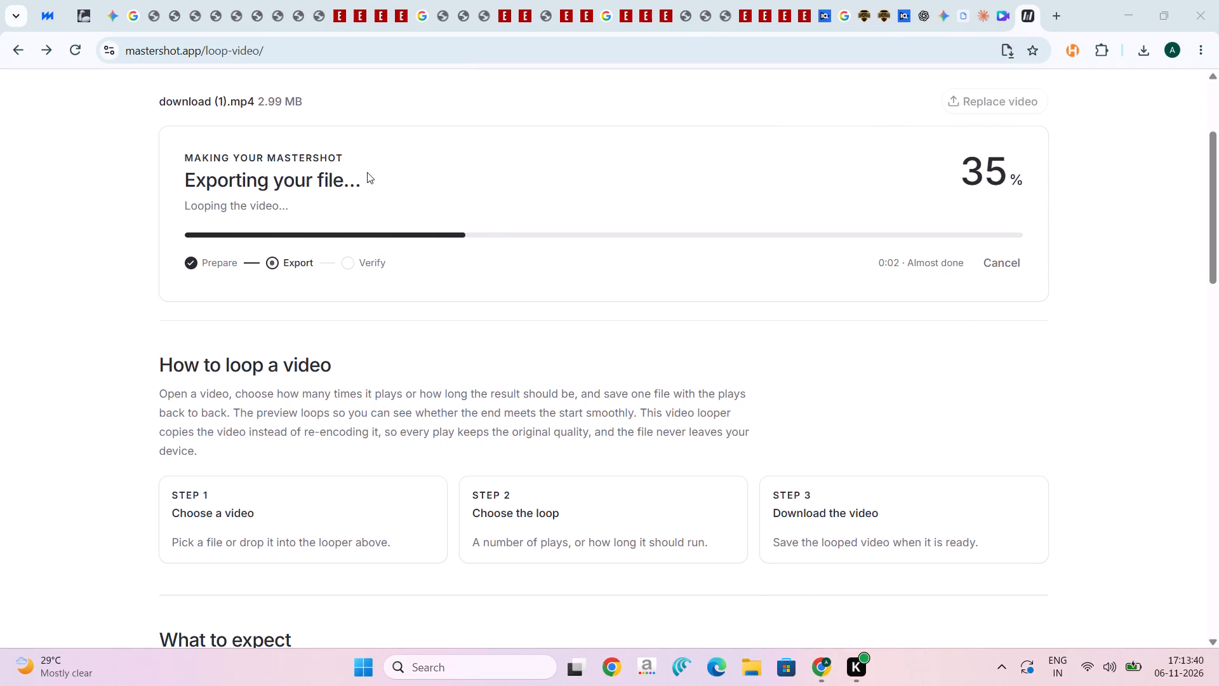
click(363, 319)
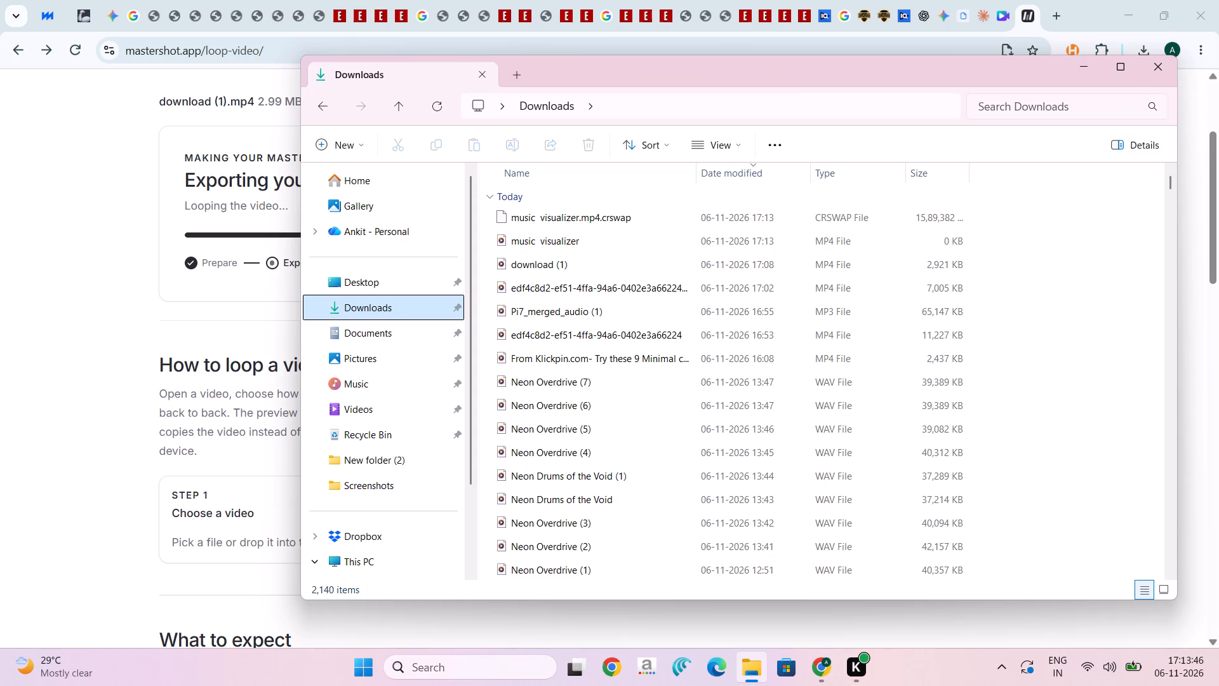
click(1157, 71)
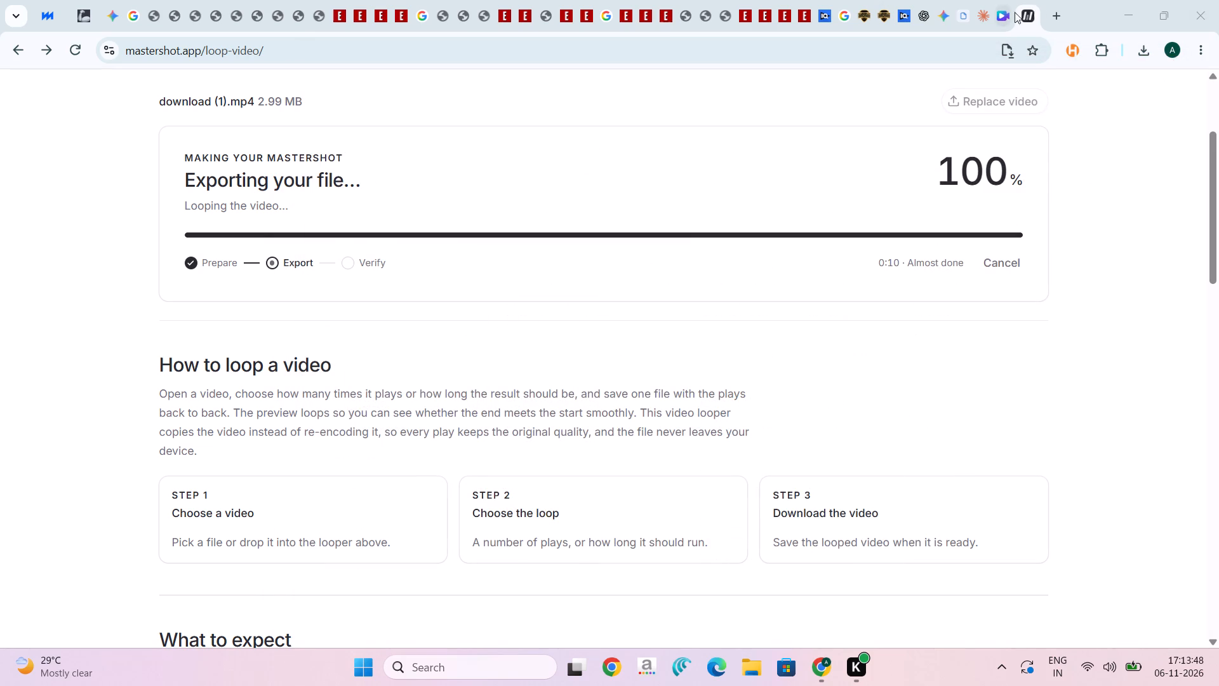
Close the Mastershot tab, leaving the site while the loop is still exporting.
click(1028, 18)
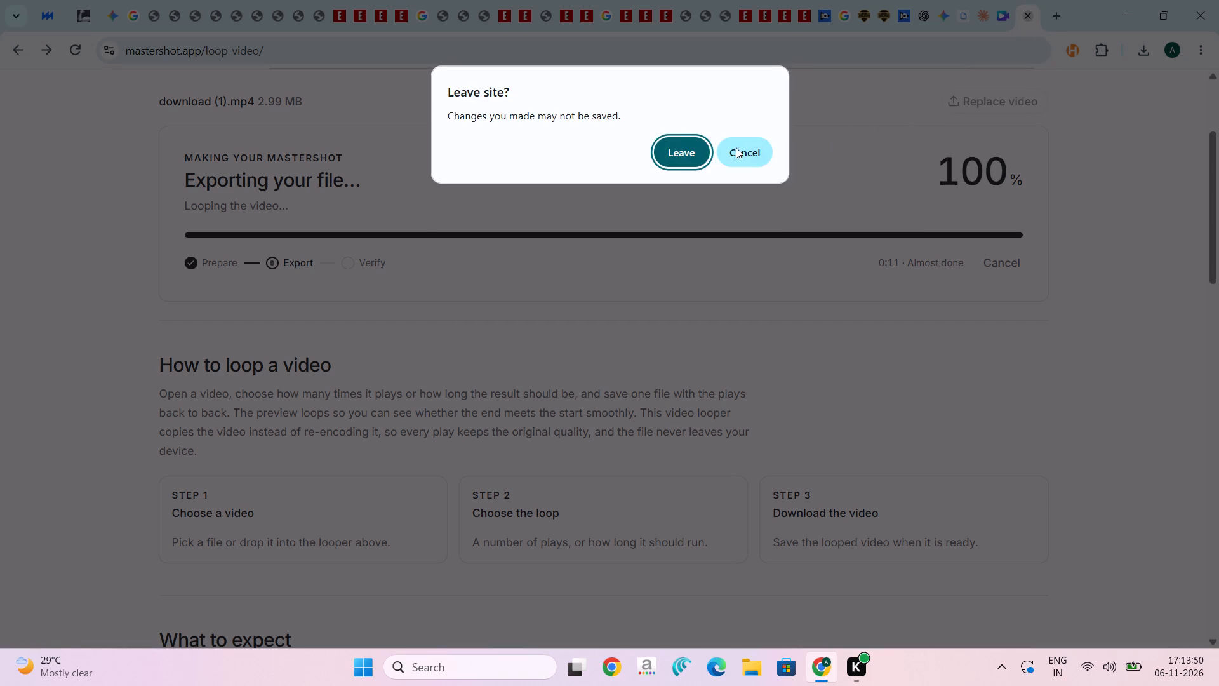
click(670, 151)
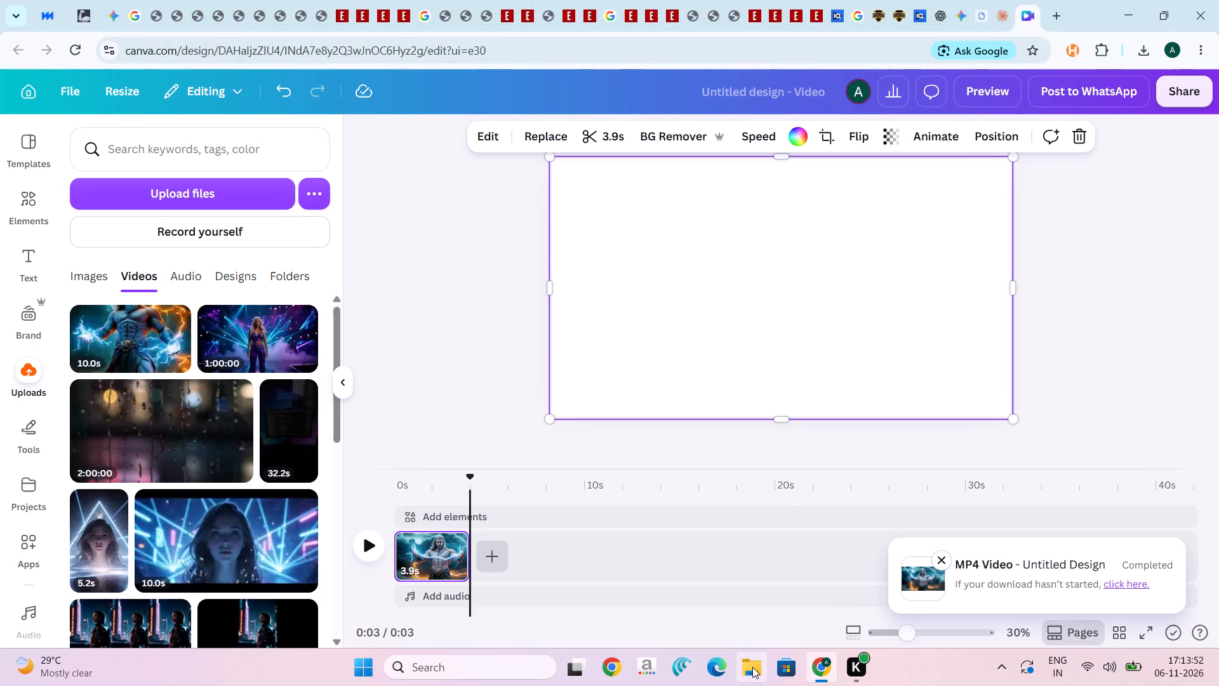
Delete the temporary file music visualizer.mp4.crswap from the Downloads folder in File Explorer.
click(749, 668)
click(401, 313)
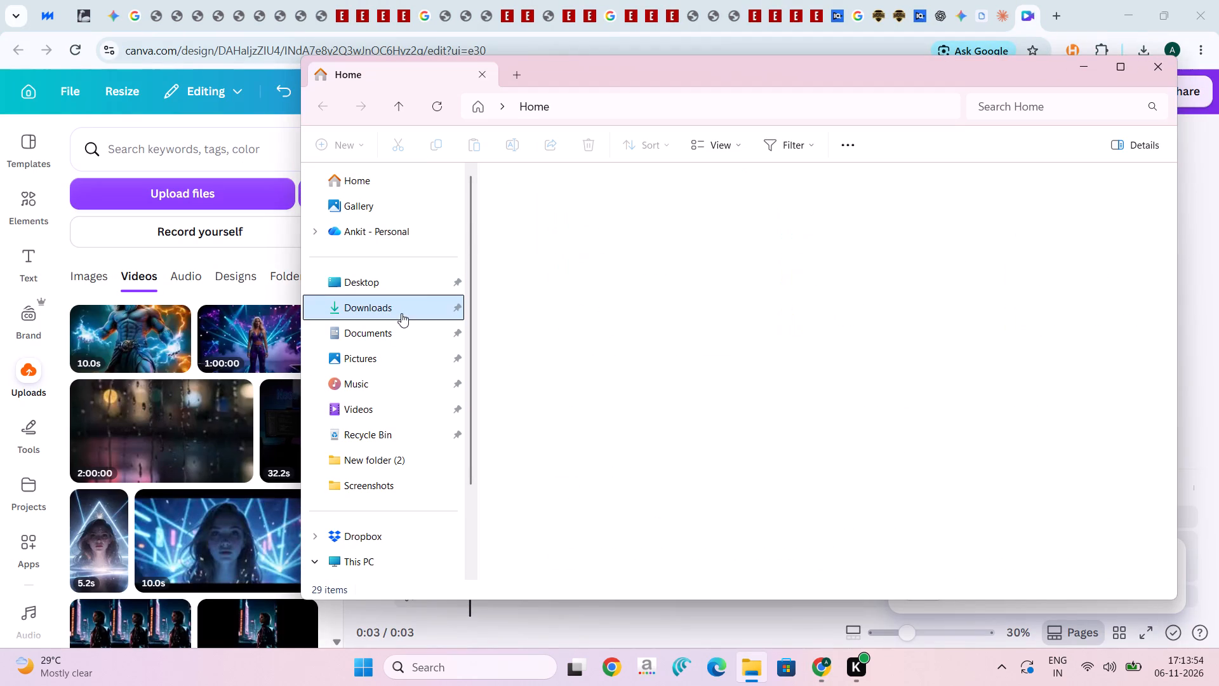
click(547, 222)
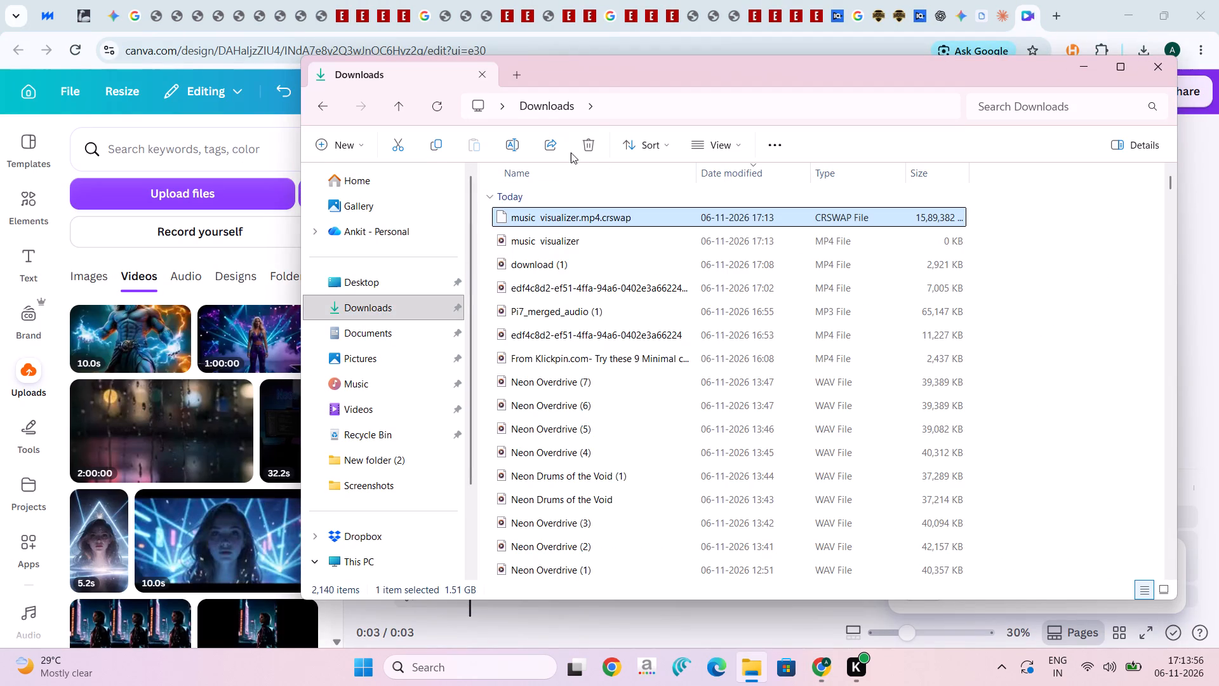
click(580, 152)
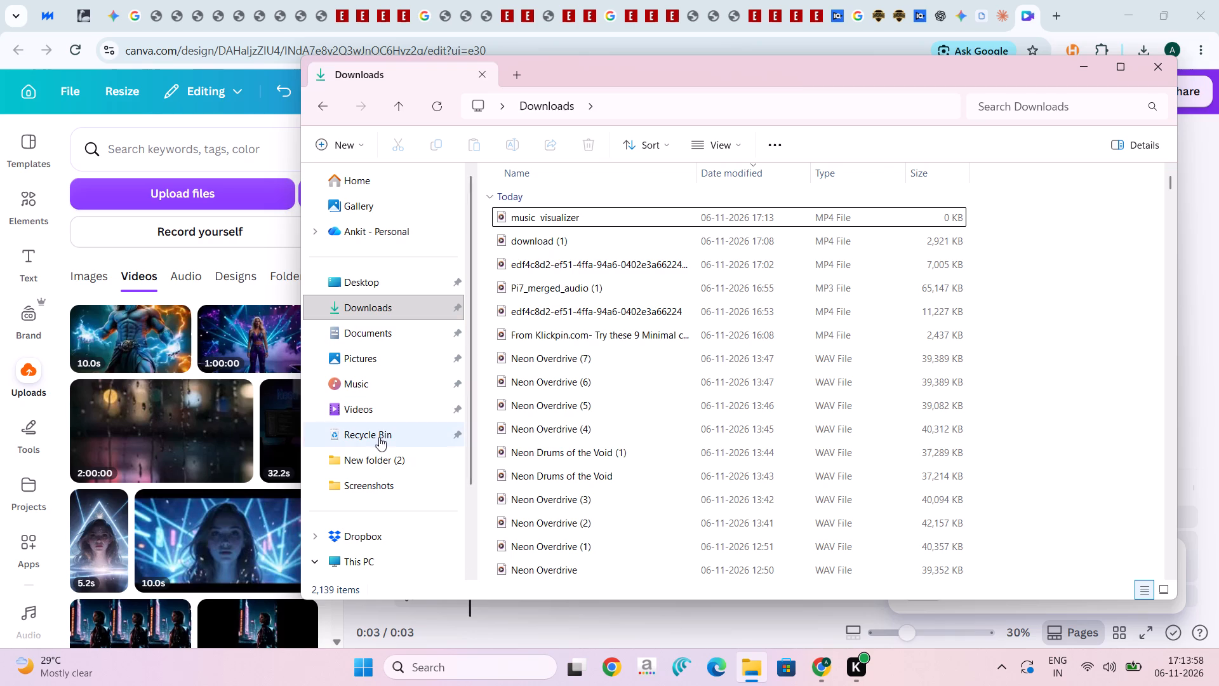
Empty the Recycle Bin in File Explorer, permanently deleting the file music visualizer.mp4.crswap.
click(379, 436)
click(784, 144)
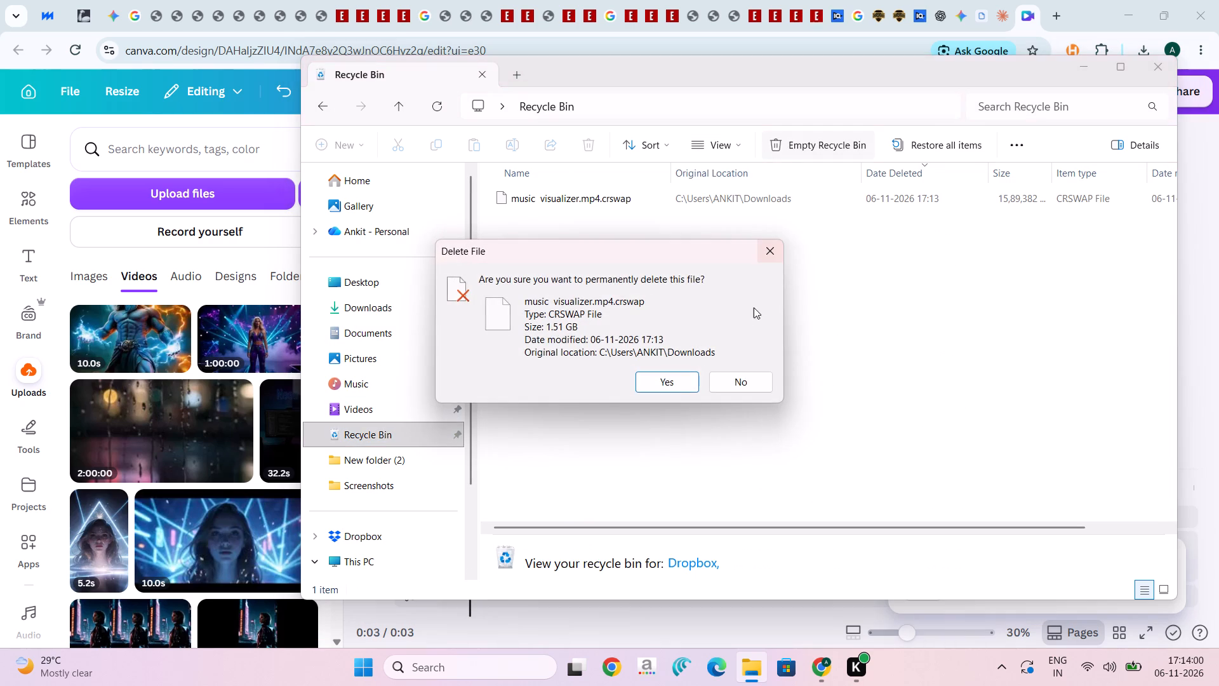
click(677, 377)
Try playing the music visualizer MP4 in Downloads, delete that file from the folder, and close the File Explorer window.
click(396, 304)
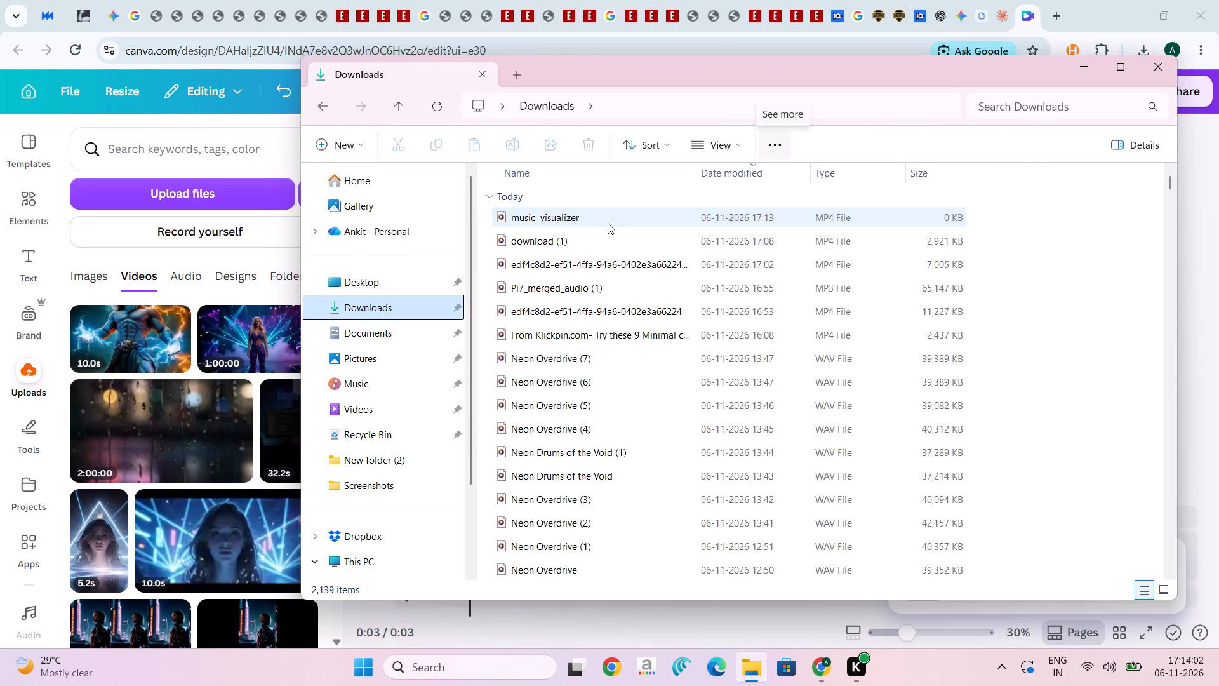
double_click(608, 223)
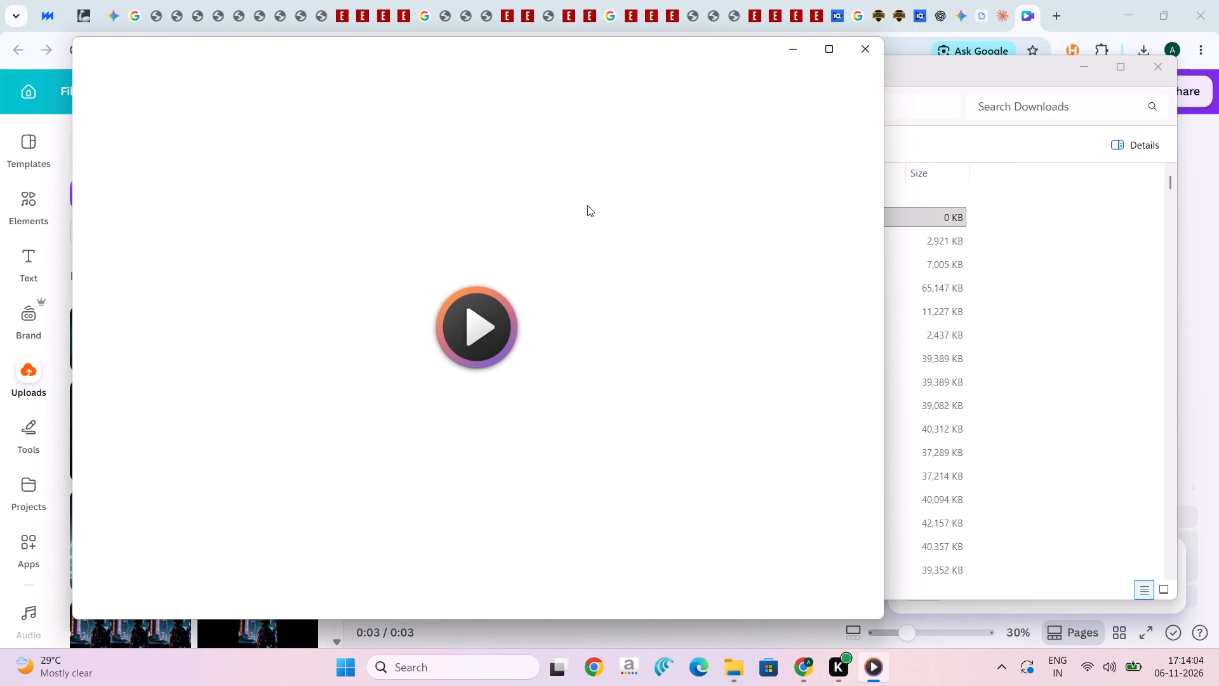
click(851, 62)
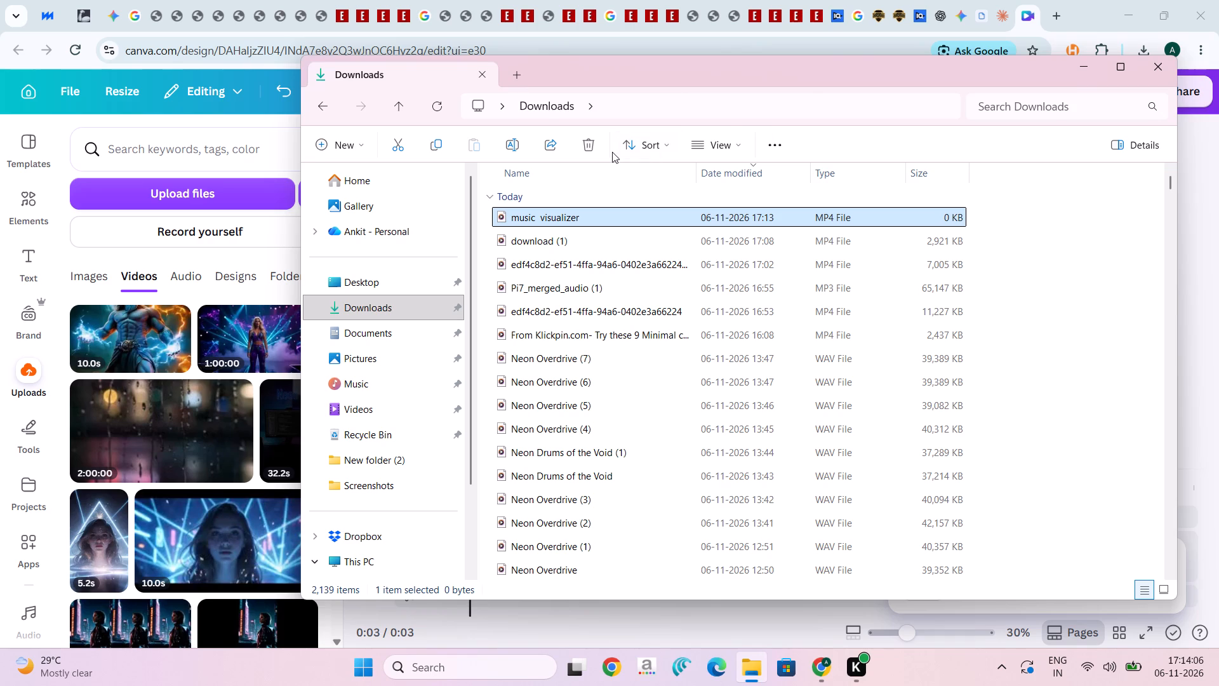
click(584, 141)
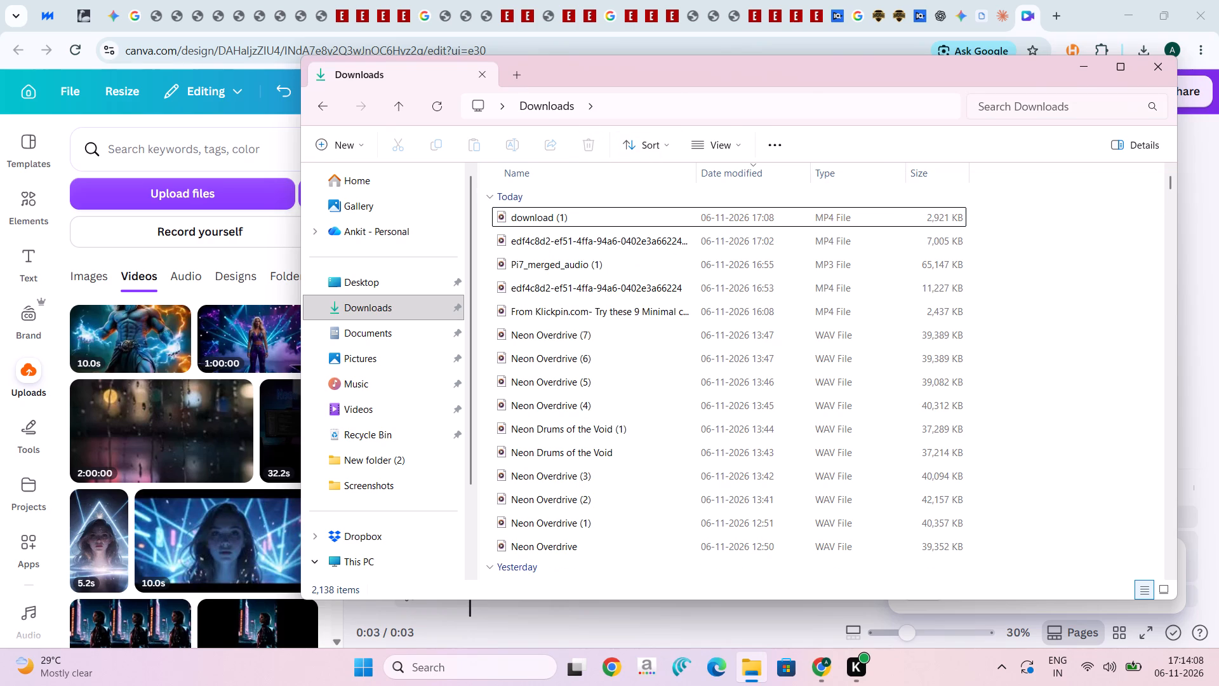
click(1169, 75)
Reopen the closed Mastershot loop video tab in Chrome and load download (1) from Downloads as the video to loop.
right_click(1079, 1)
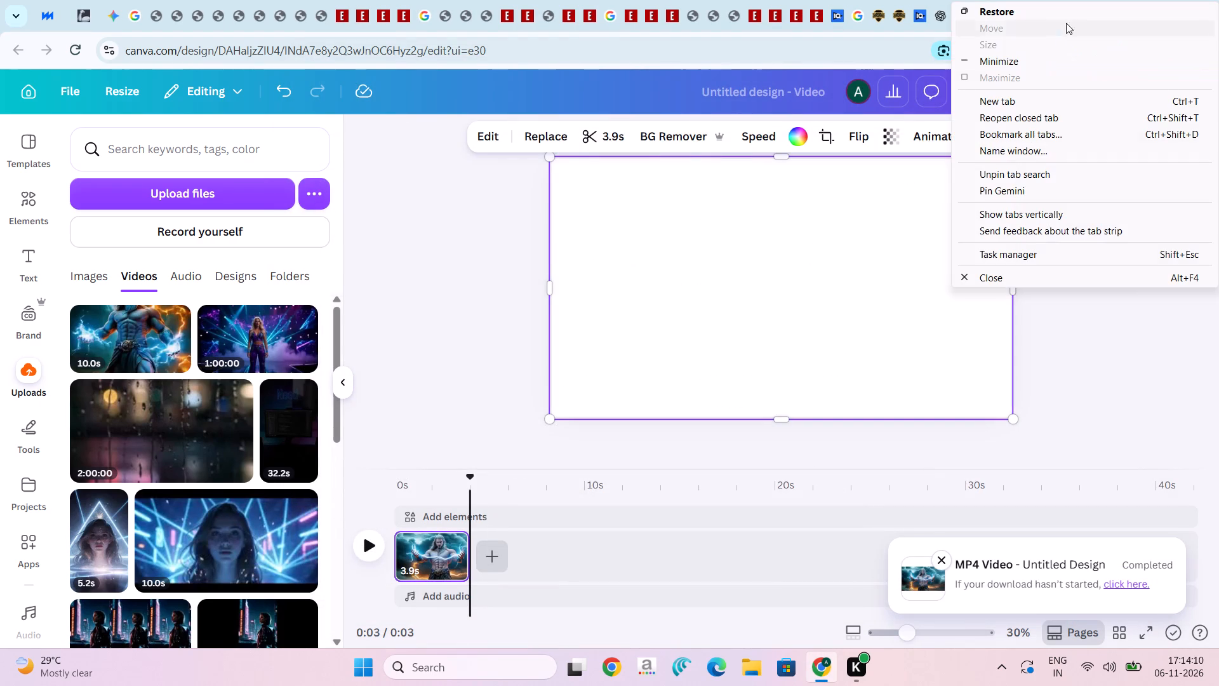
click(1049, 109)
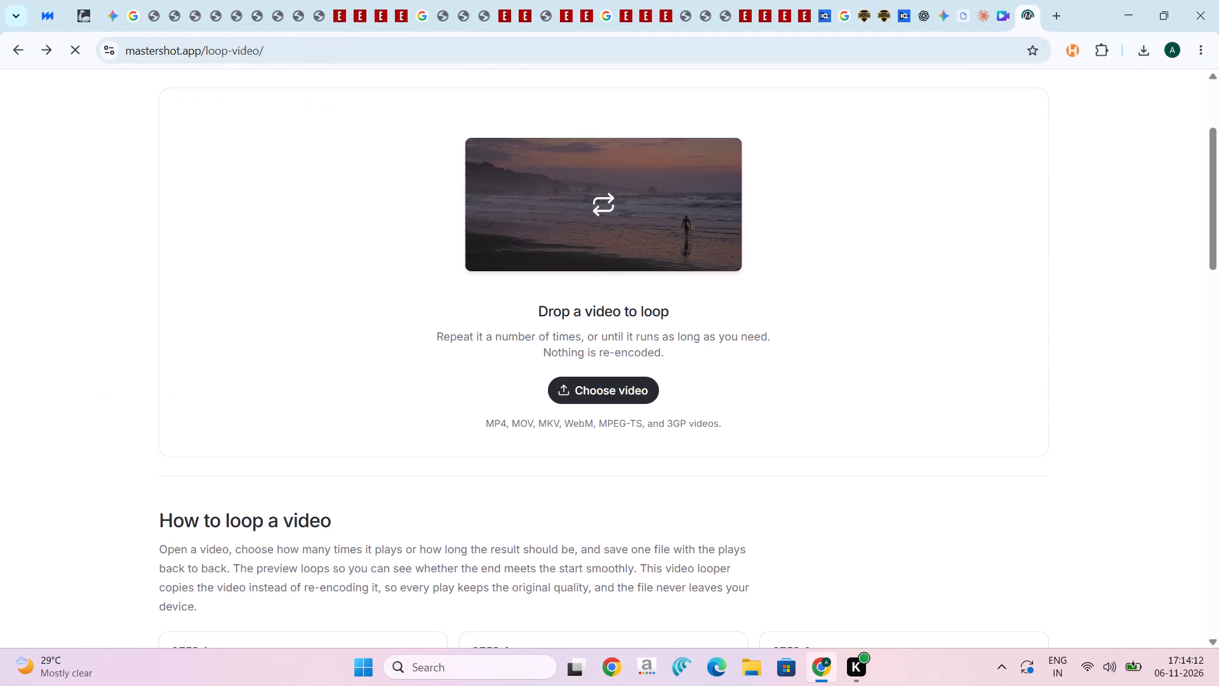
click(615, 397)
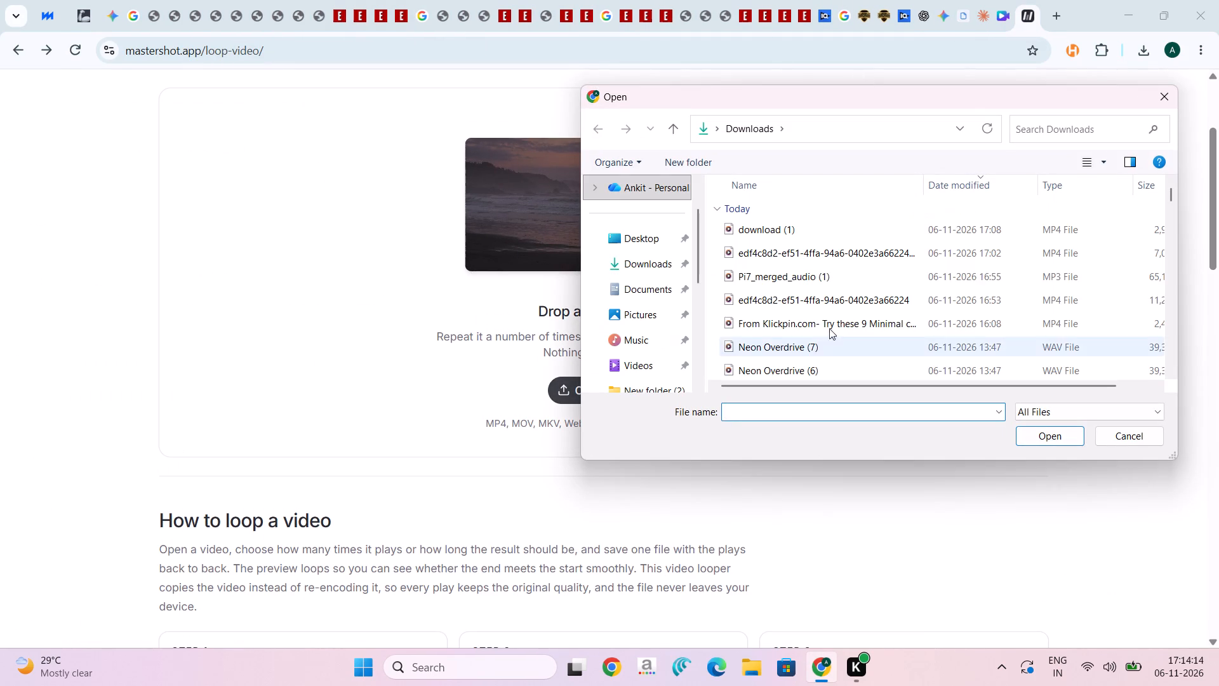
click(823, 226)
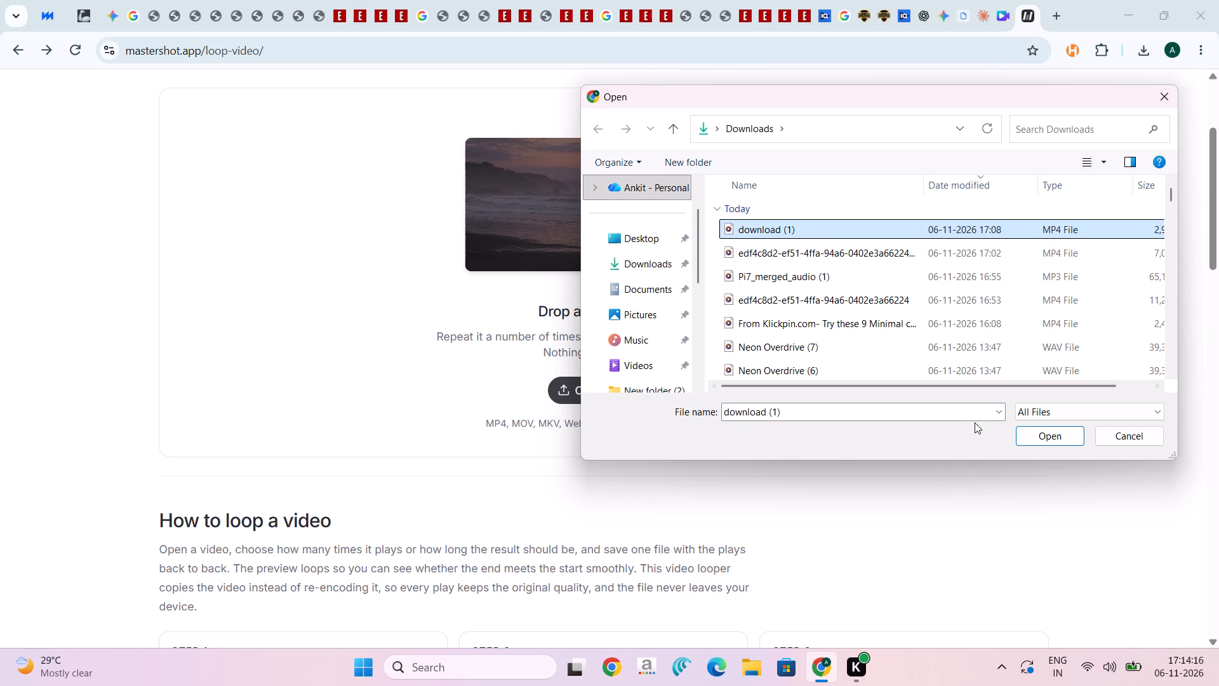
click(1067, 434)
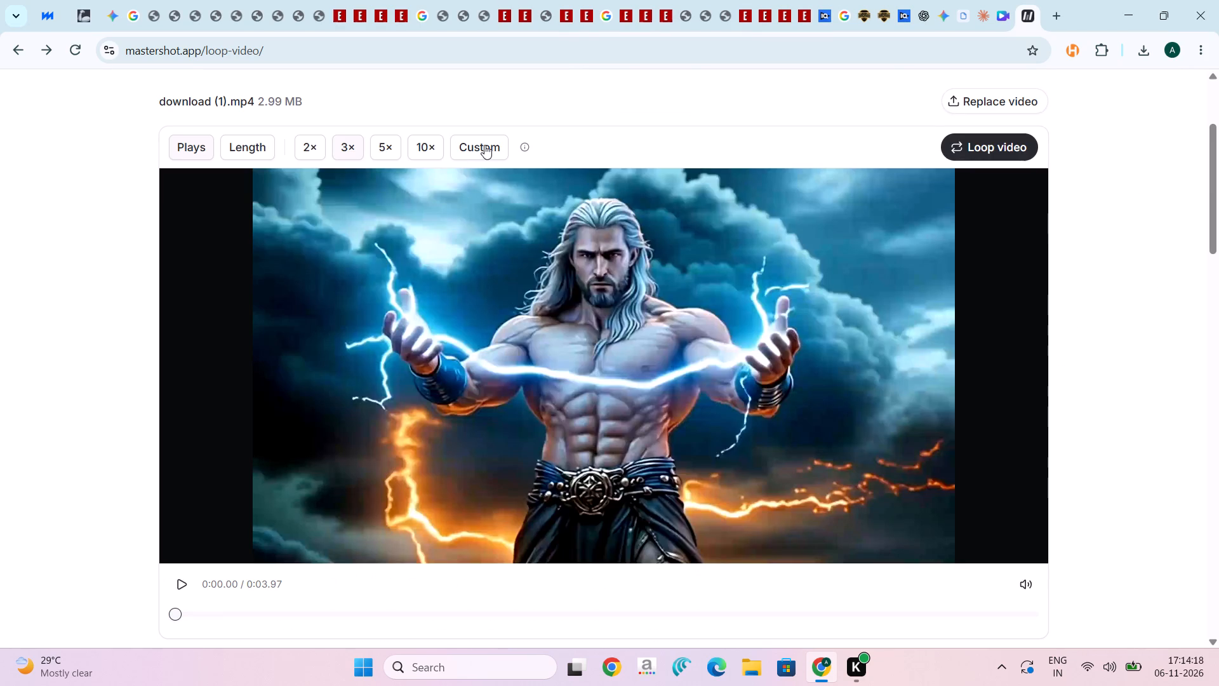
Loop the video to a custom length of 36 minutes and save it in Downloads as download (1)-loop.
click(484, 145)
click(234, 138)
click(608, 137)
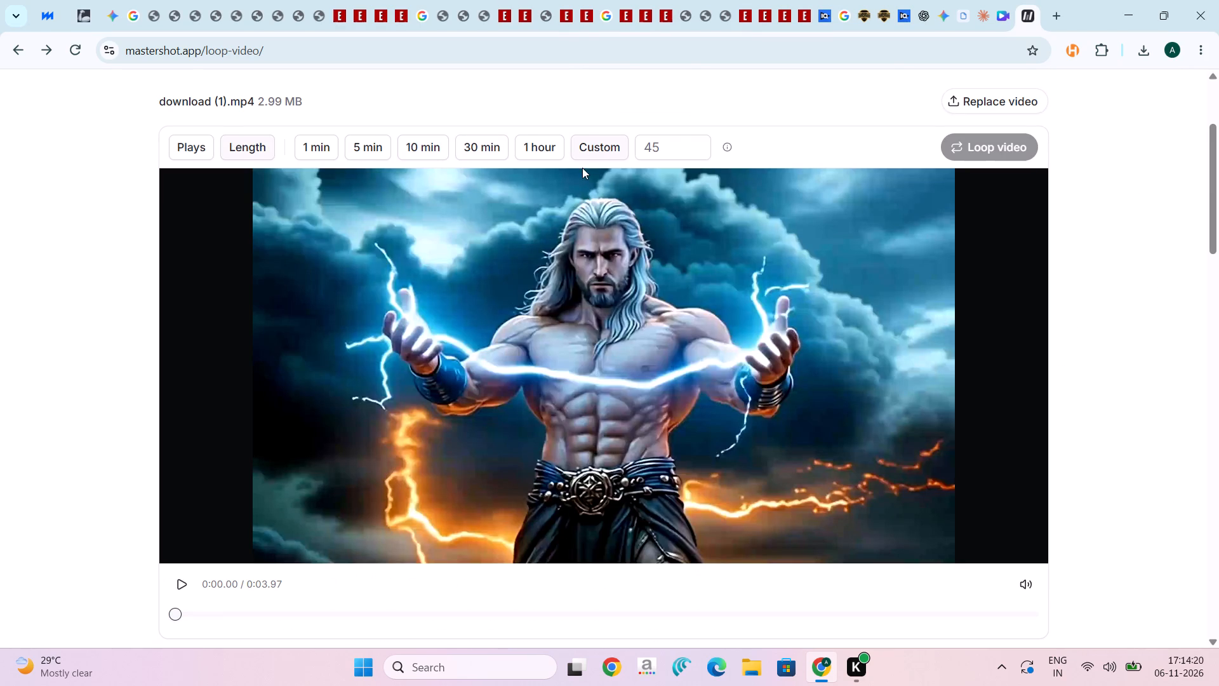
click(675, 139)
text(36)
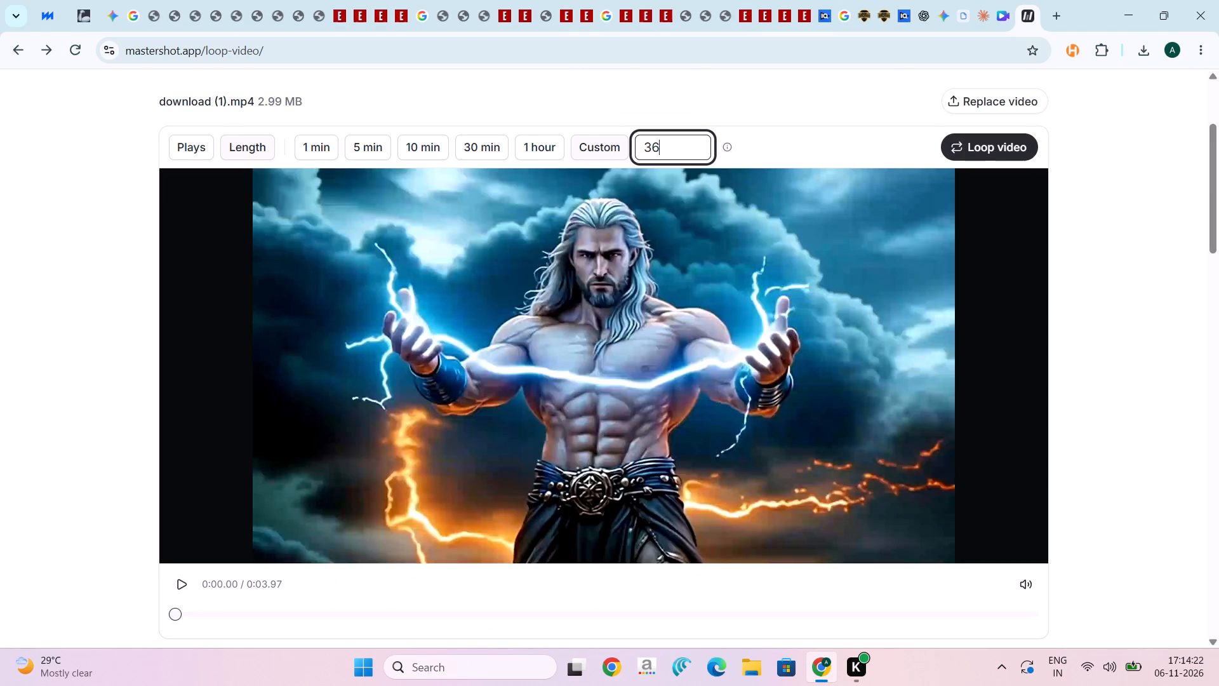
click(1011, 146)
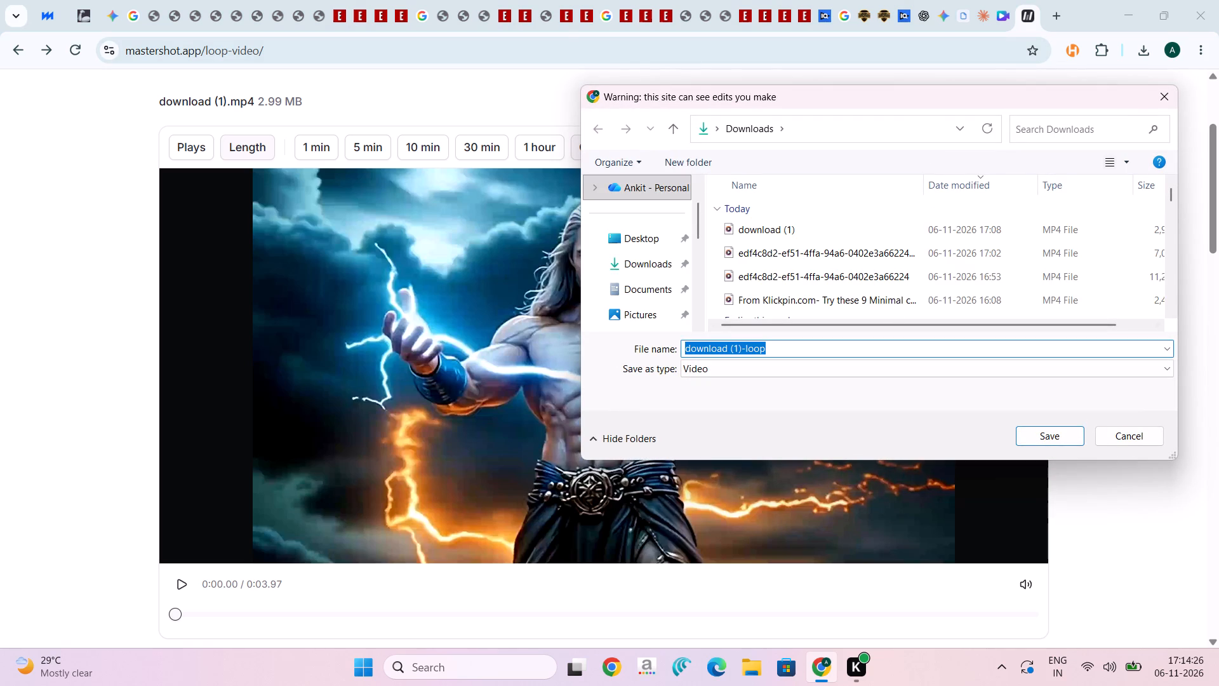
click(1061, 428)
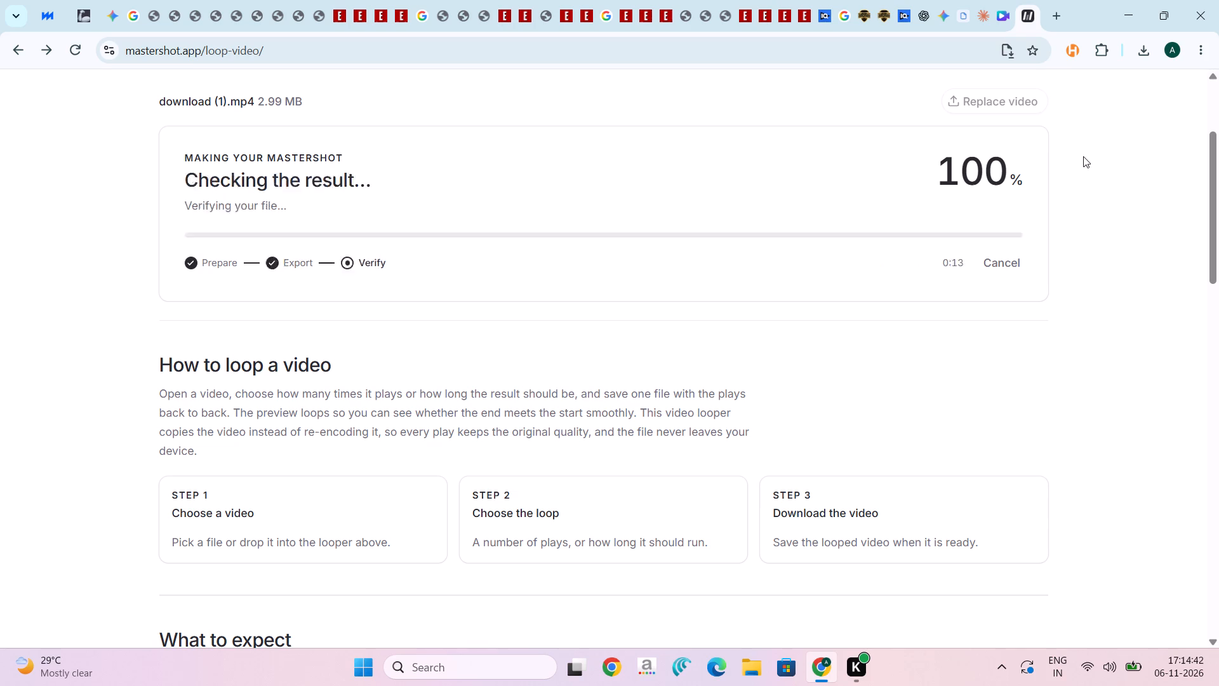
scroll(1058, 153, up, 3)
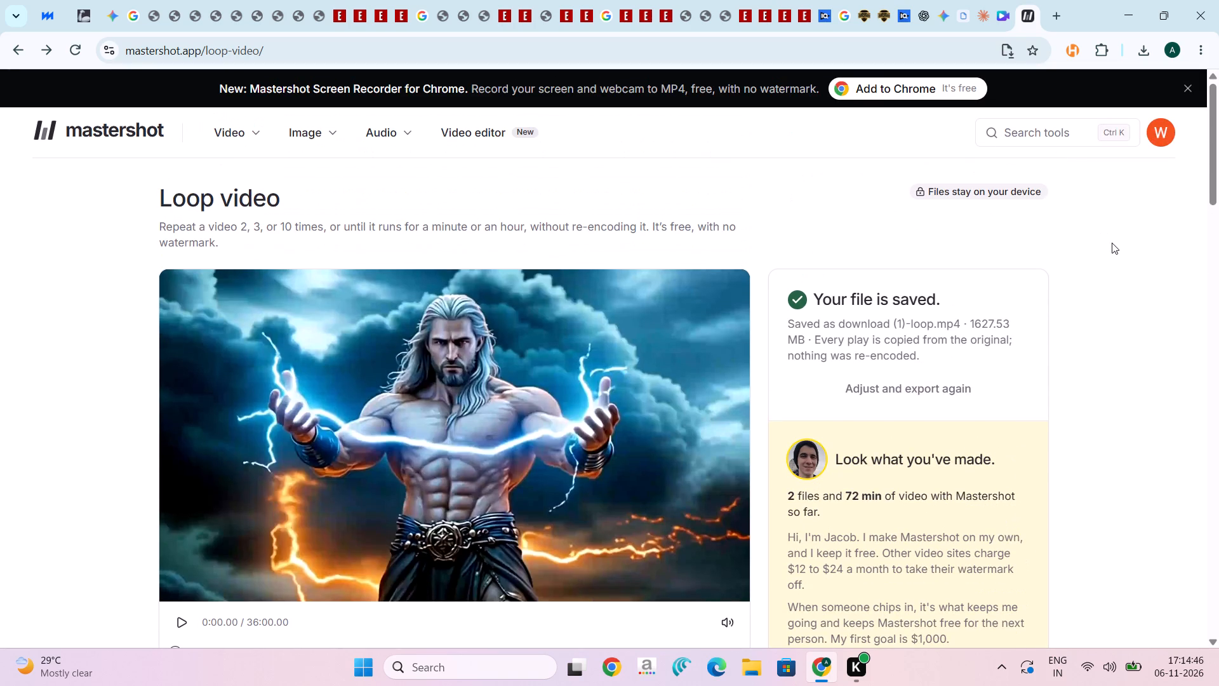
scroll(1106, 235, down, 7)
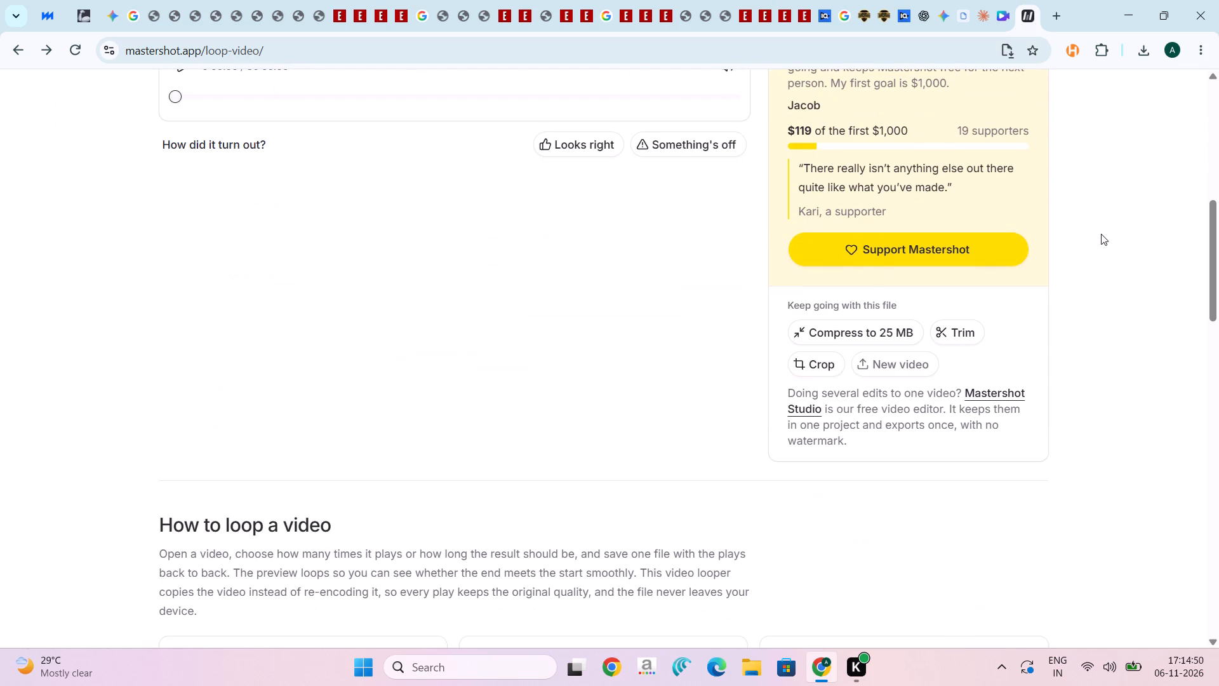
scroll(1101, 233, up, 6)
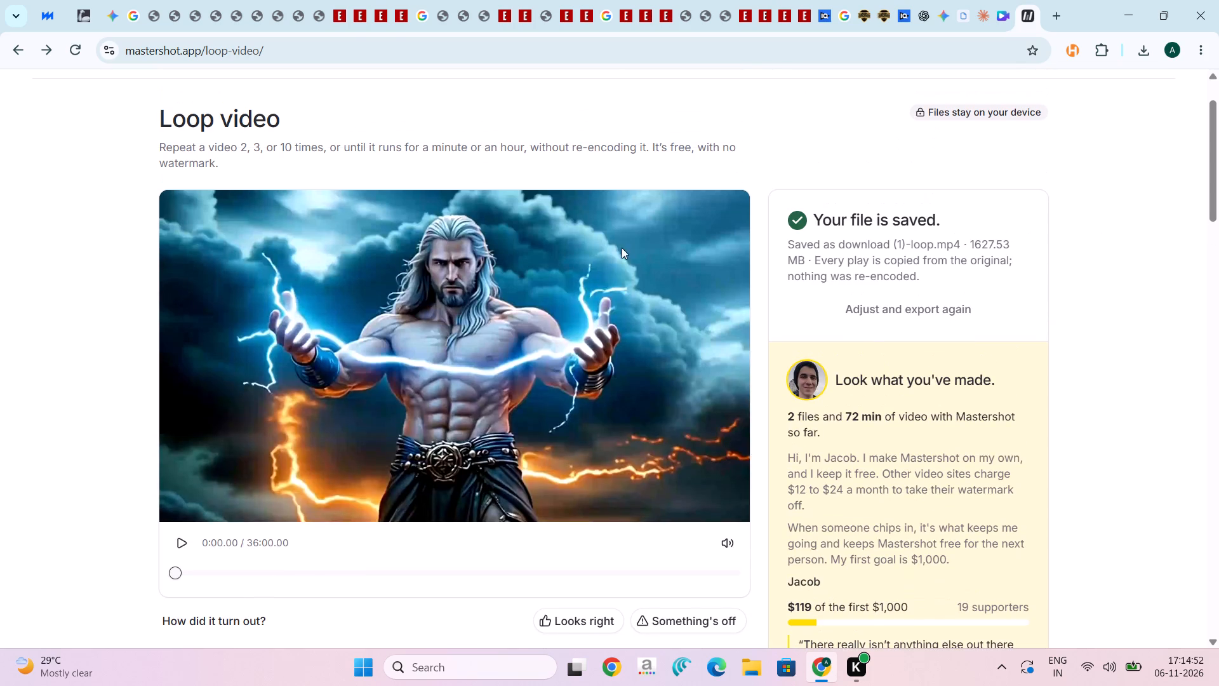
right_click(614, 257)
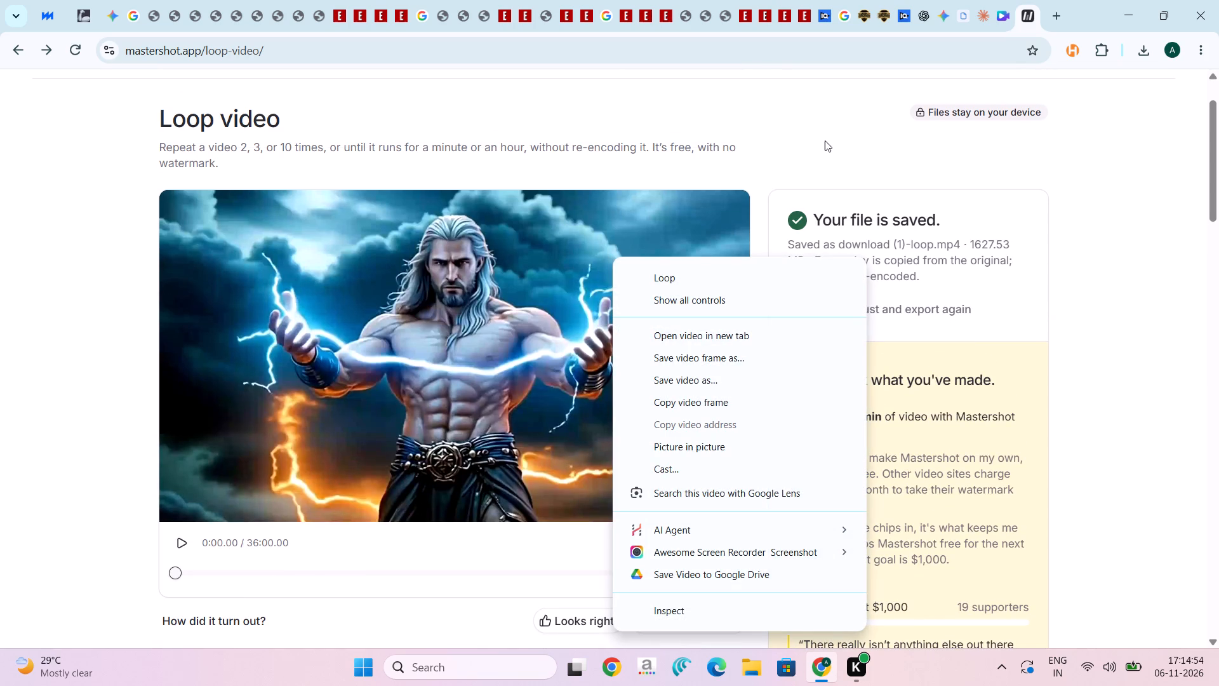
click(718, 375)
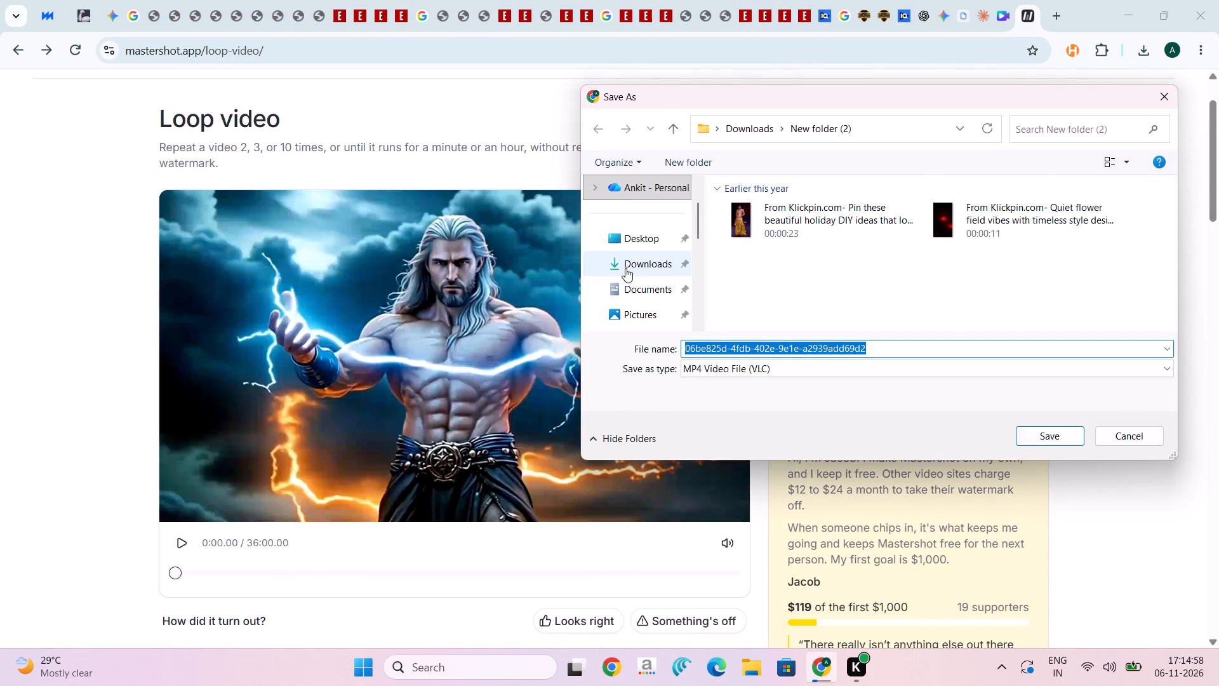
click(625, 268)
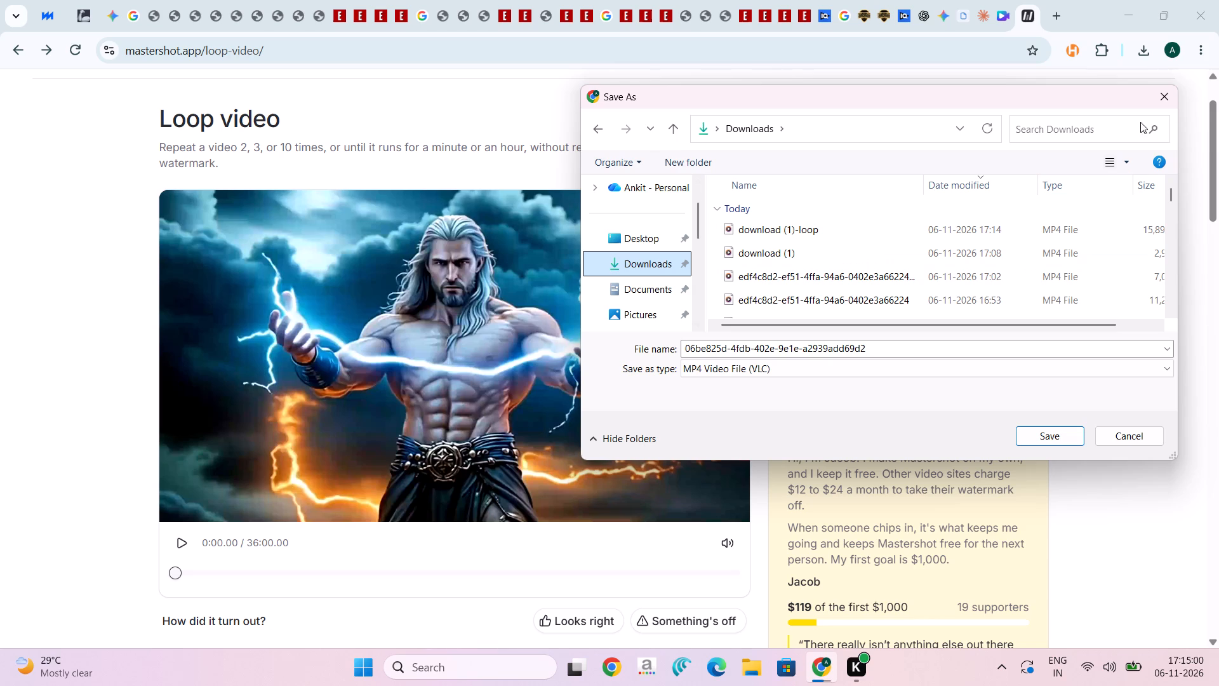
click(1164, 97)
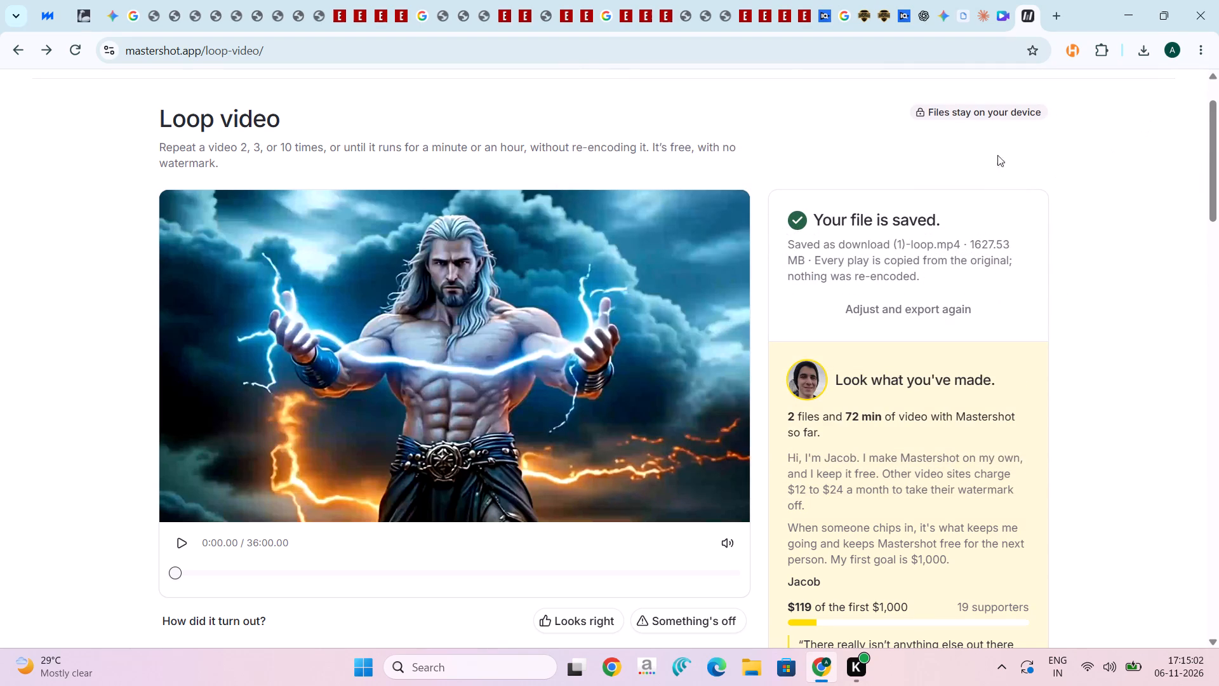
Dismiss the promotional banner, look through the loop result page, its export settings and the account library, and return to the loop tool.
scroll(609, 196, up, 6)
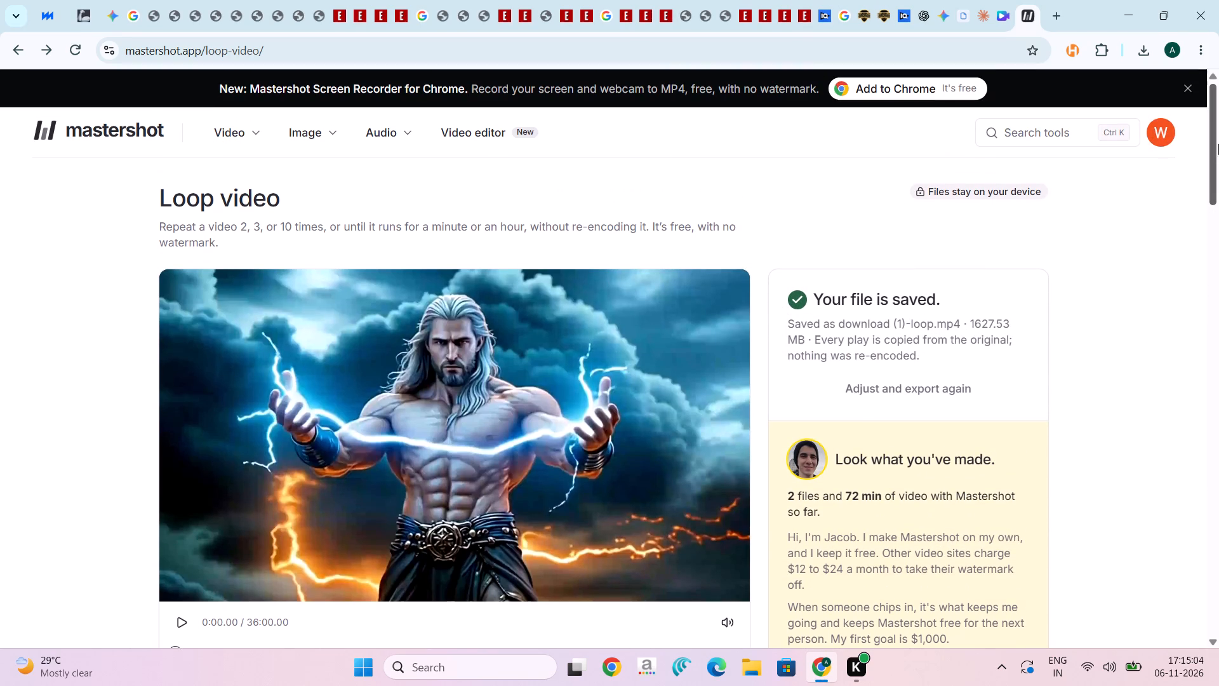
click(1195, 85)
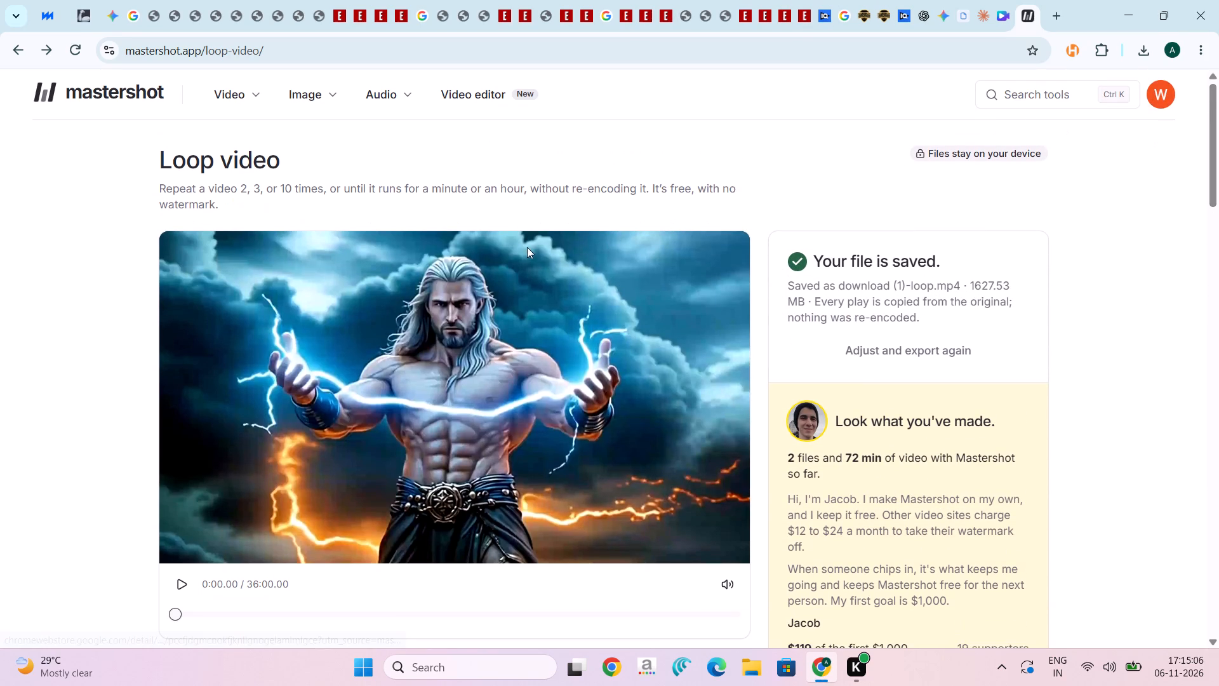
scroll(571, 273, down, 4)
scroll(959, 441, down, 2)
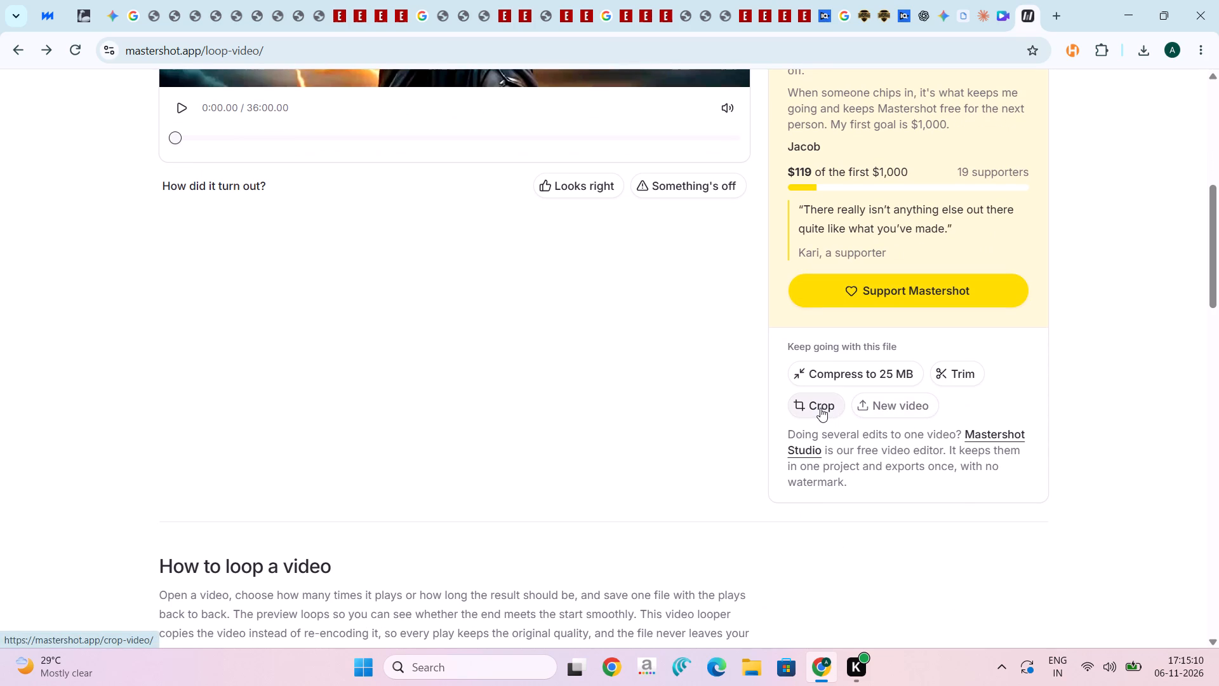
scroll(669, 339, up, 3)
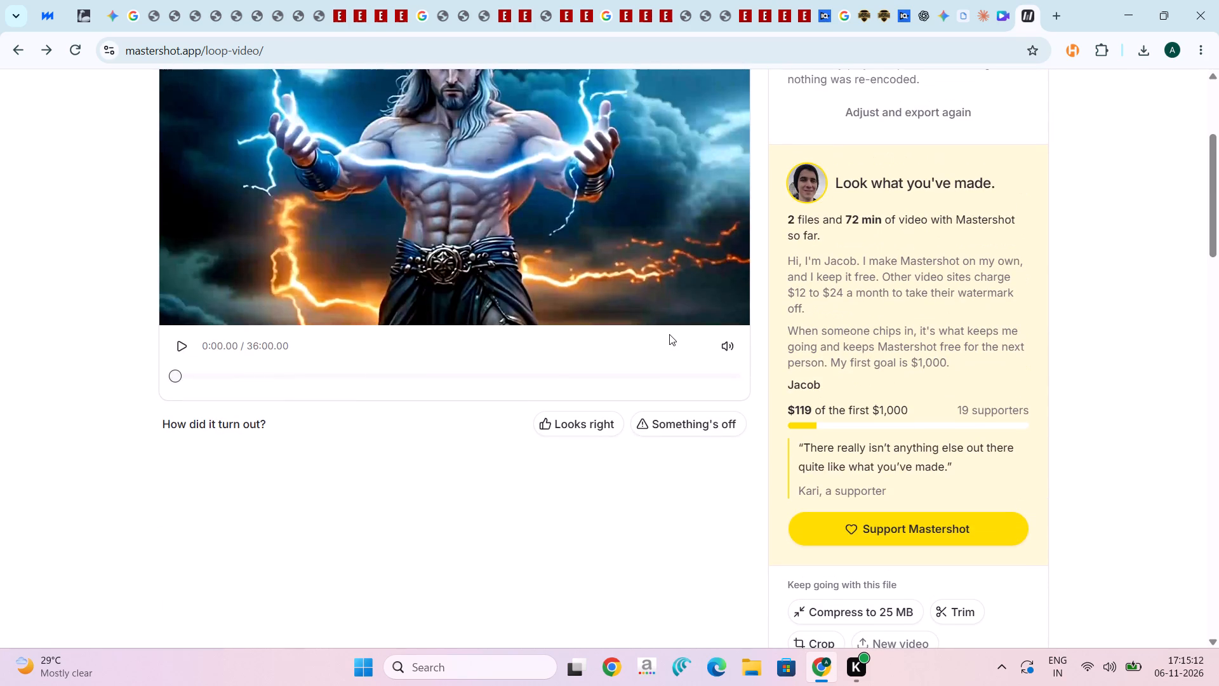
scroll(735, 405, up, 7)
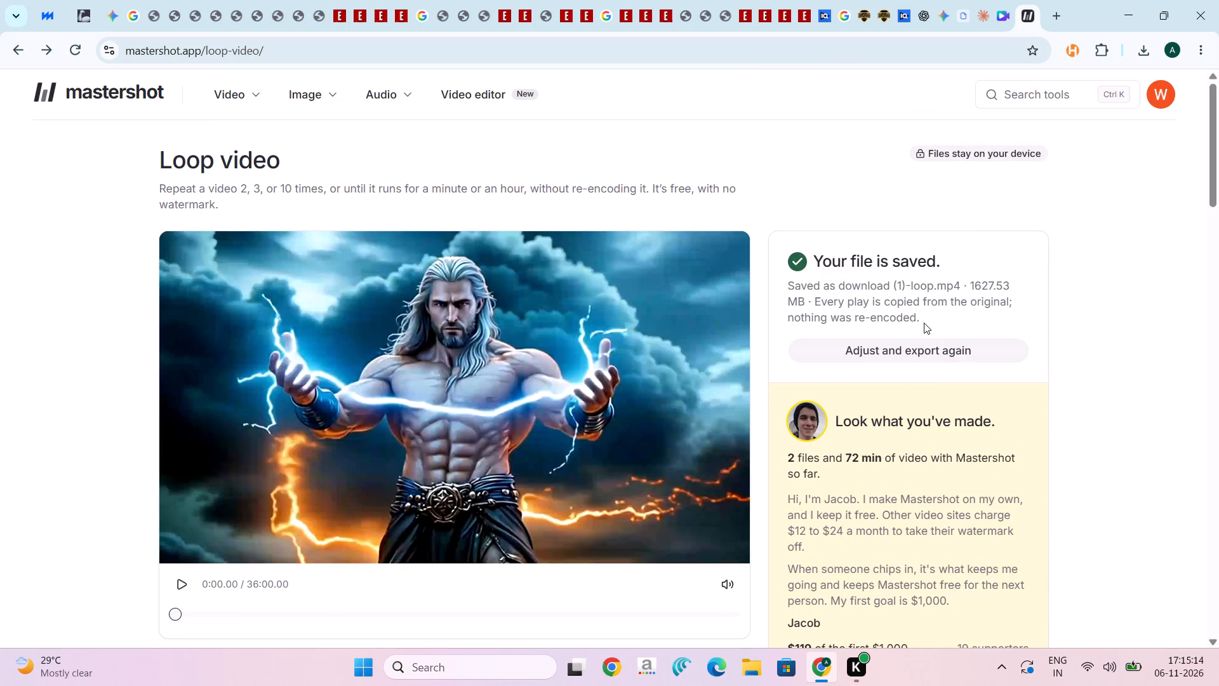
click(916, 348)
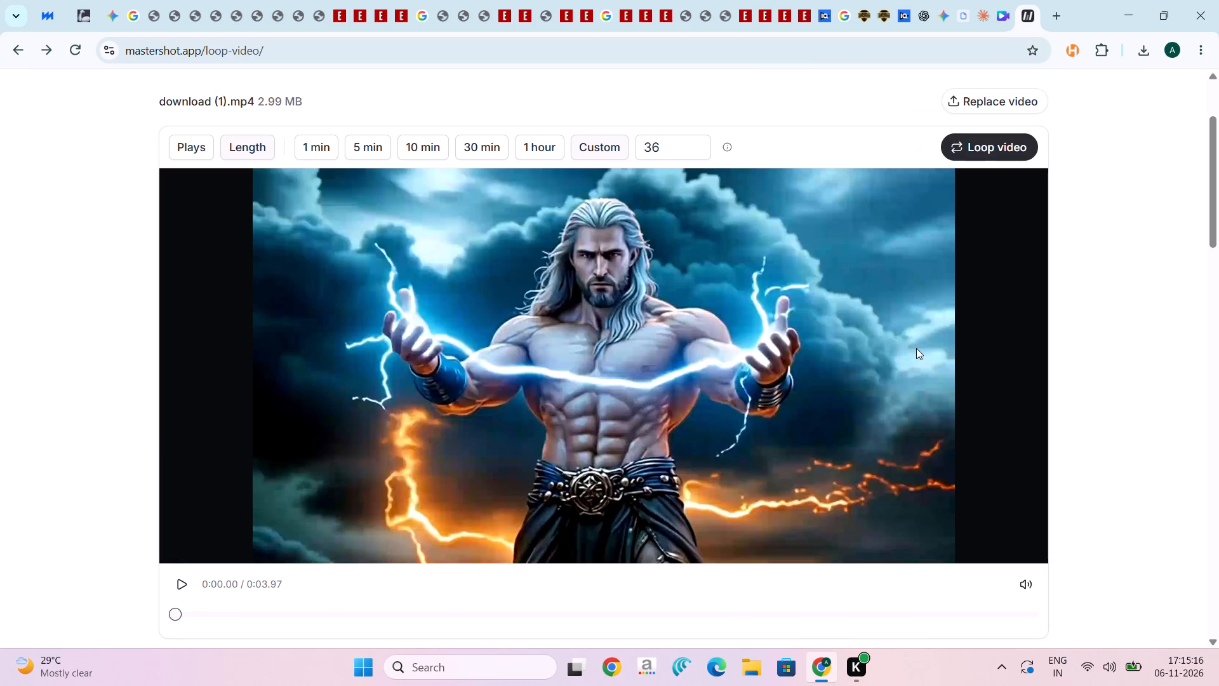
click(50, 54)
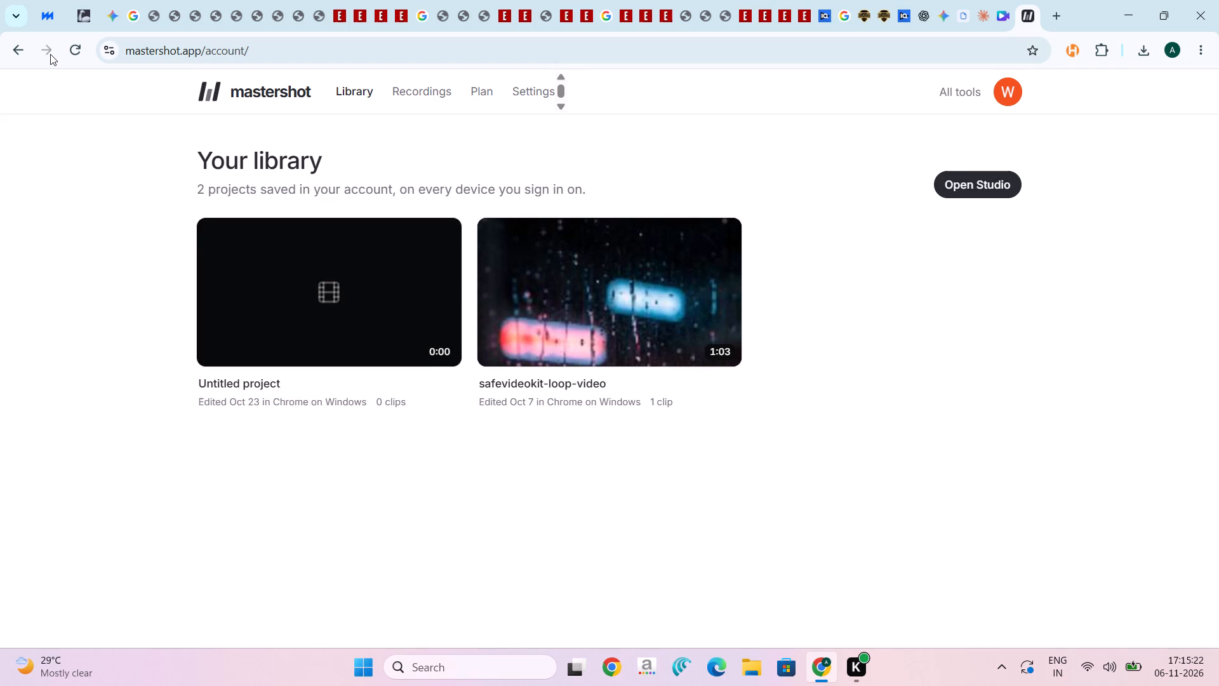
click(23, 53)
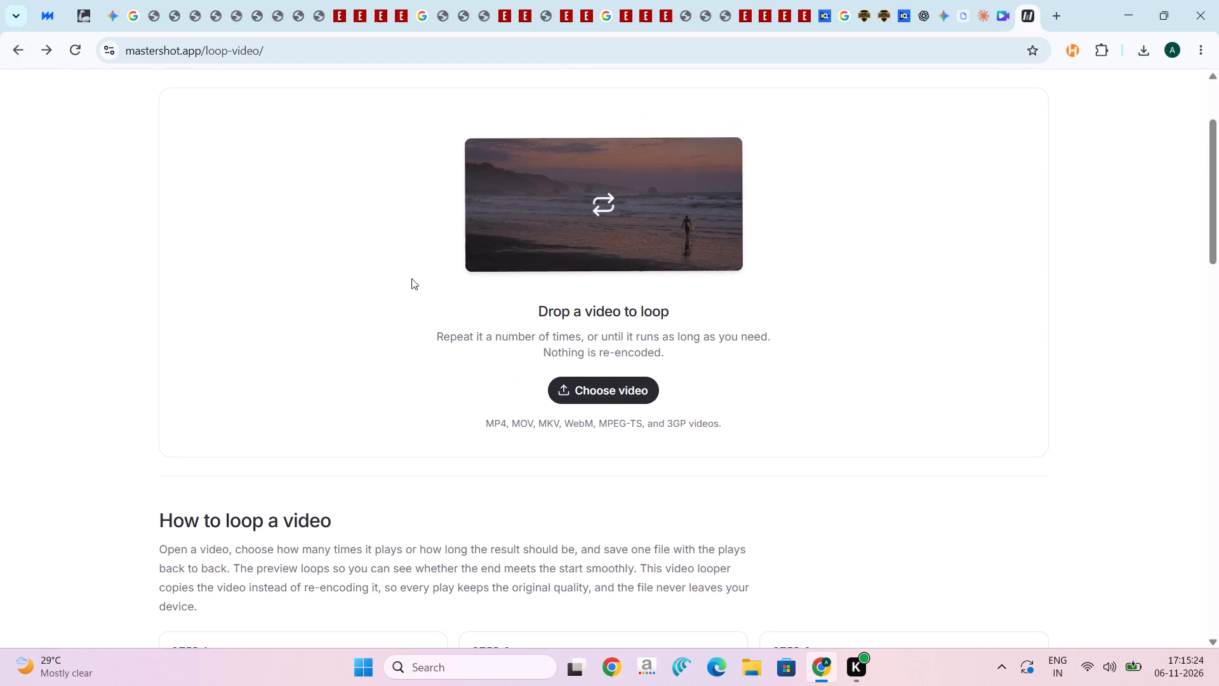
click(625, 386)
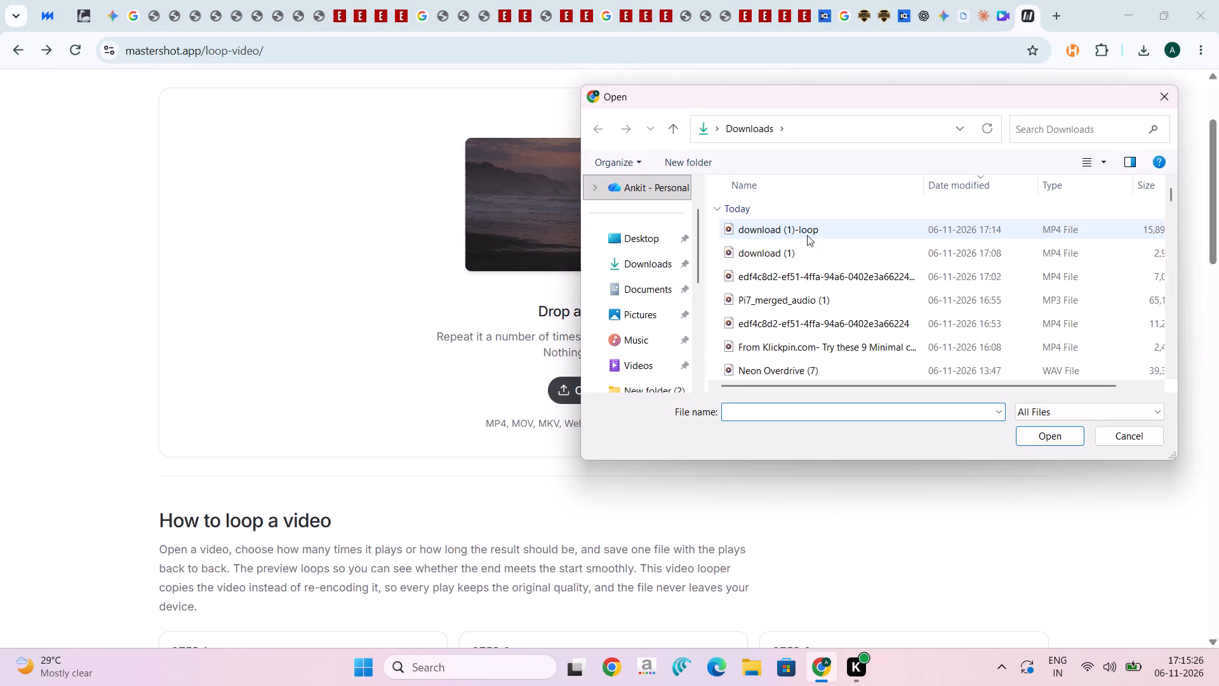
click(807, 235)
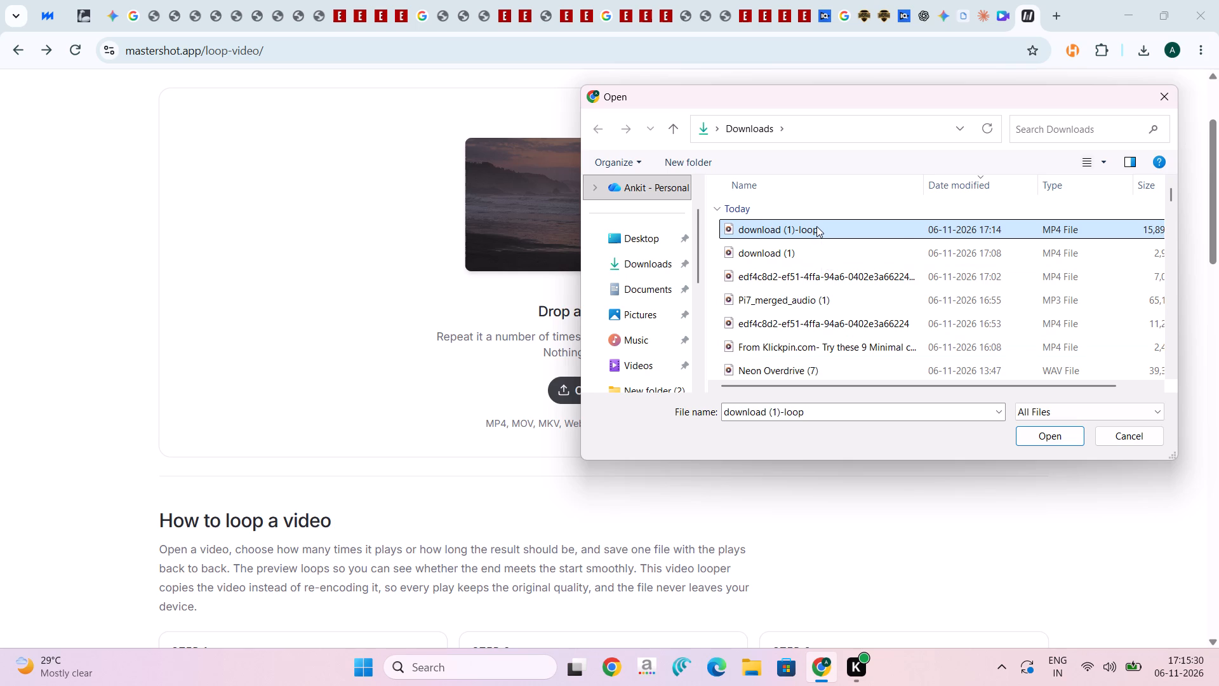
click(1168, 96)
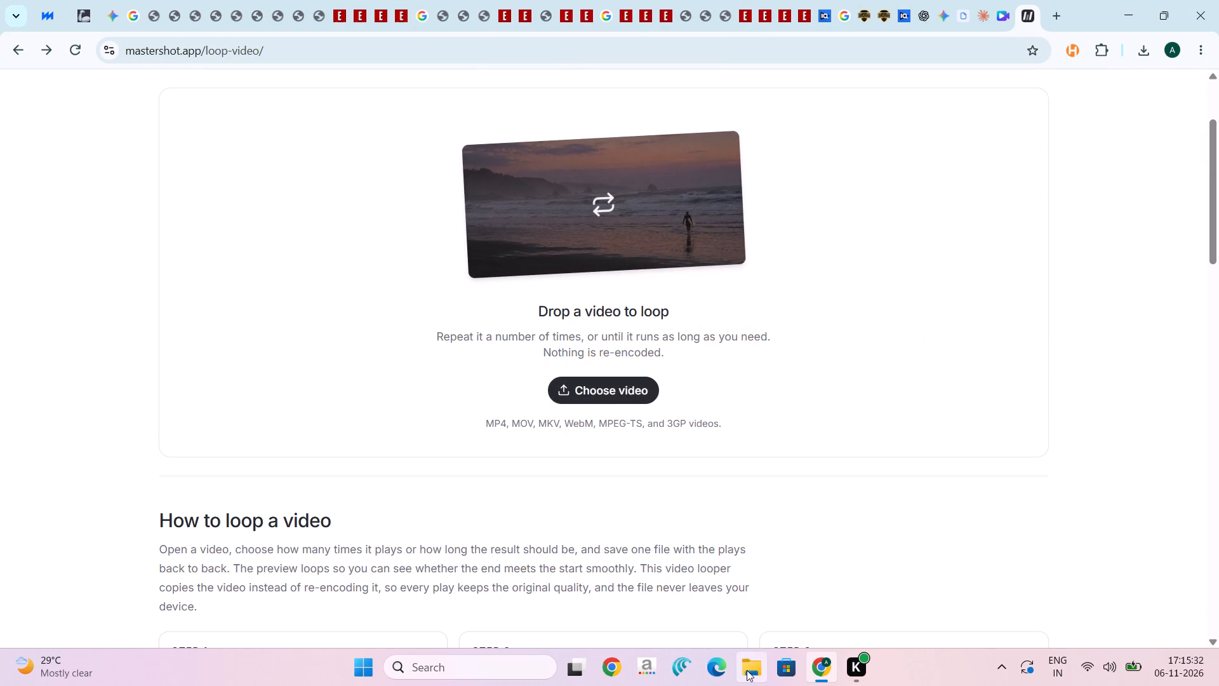
Play download (1)-loop from the Downloads folder in File Explorer to check the looped video, and close the player.
click(749, 670)
click(418, 299)
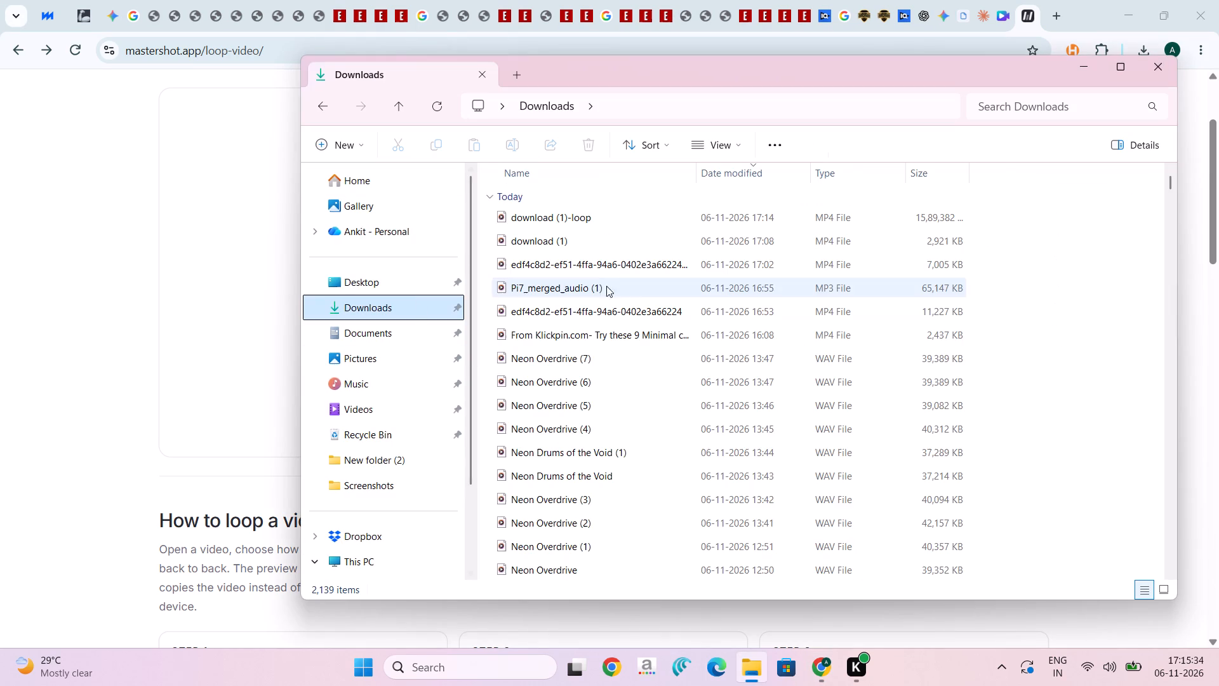
double_click(592, 219)
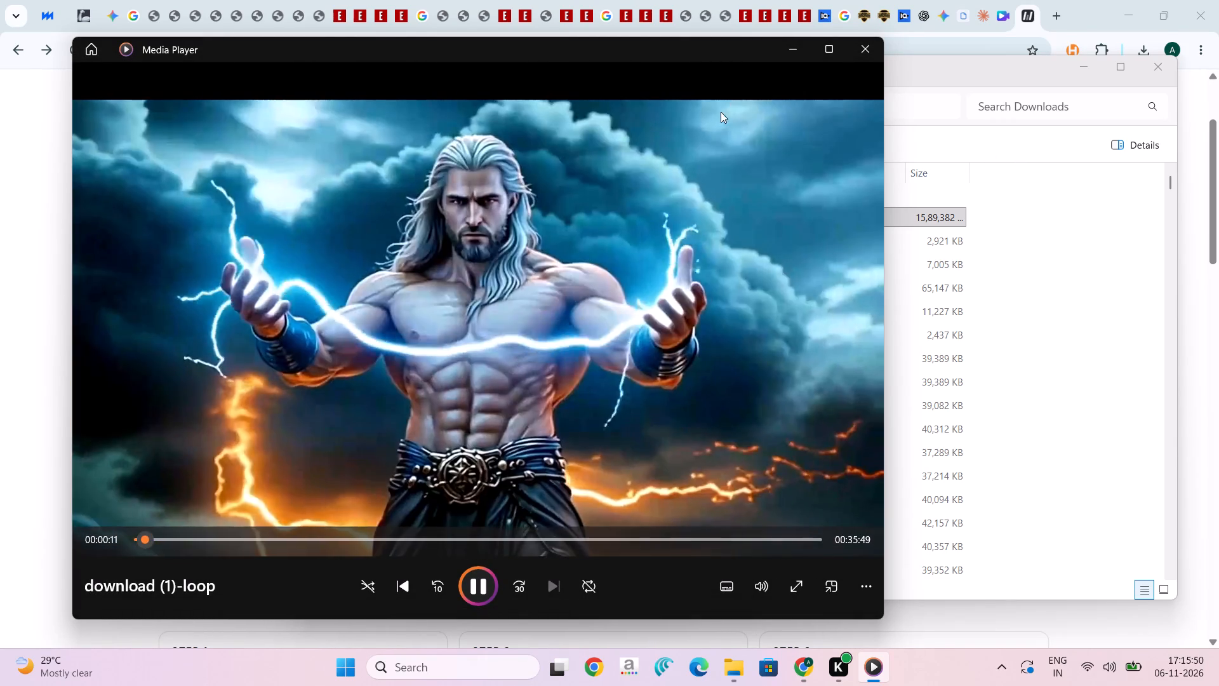
click(867, 51)
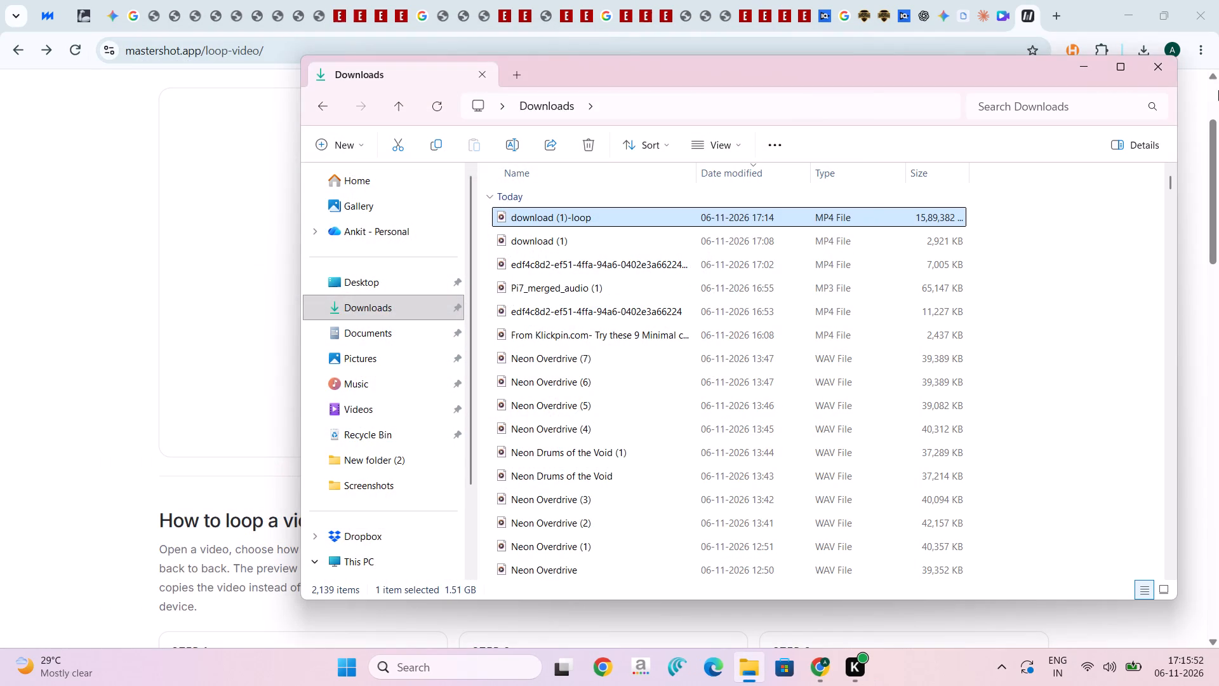
Close the file window, switch to the Canva video design and upload download (1)-loop from the Downloads folder.
click(1160, 74)
click(994, 18)
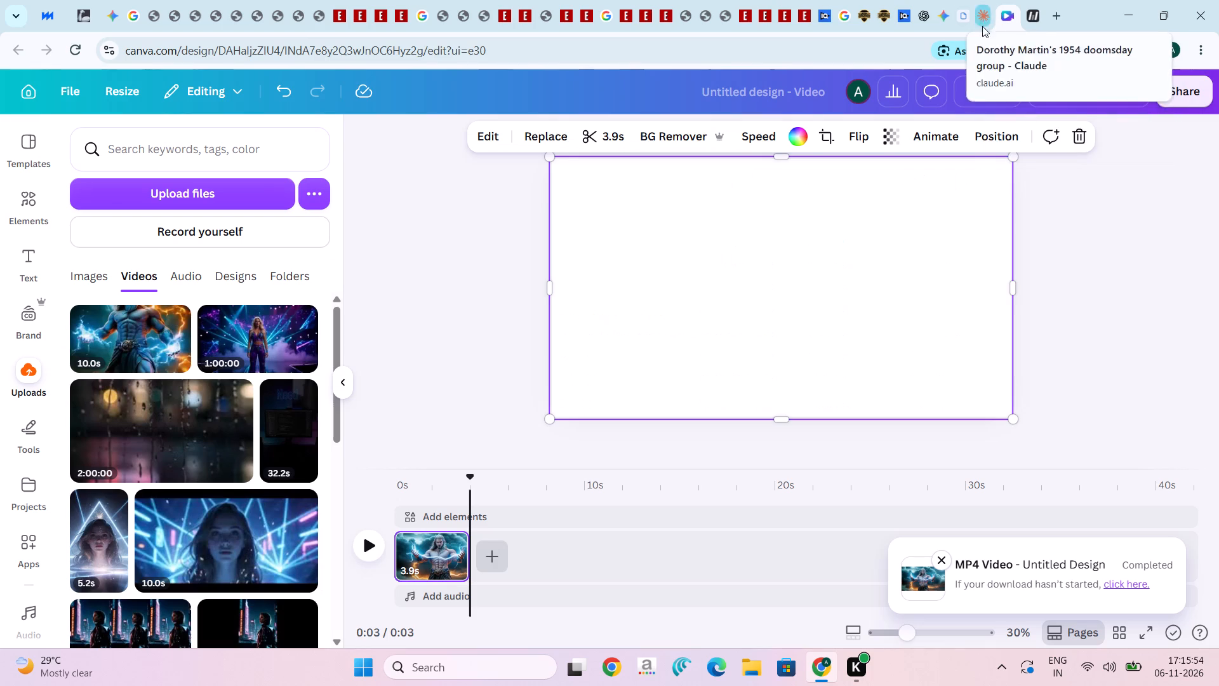
click(262, 184)
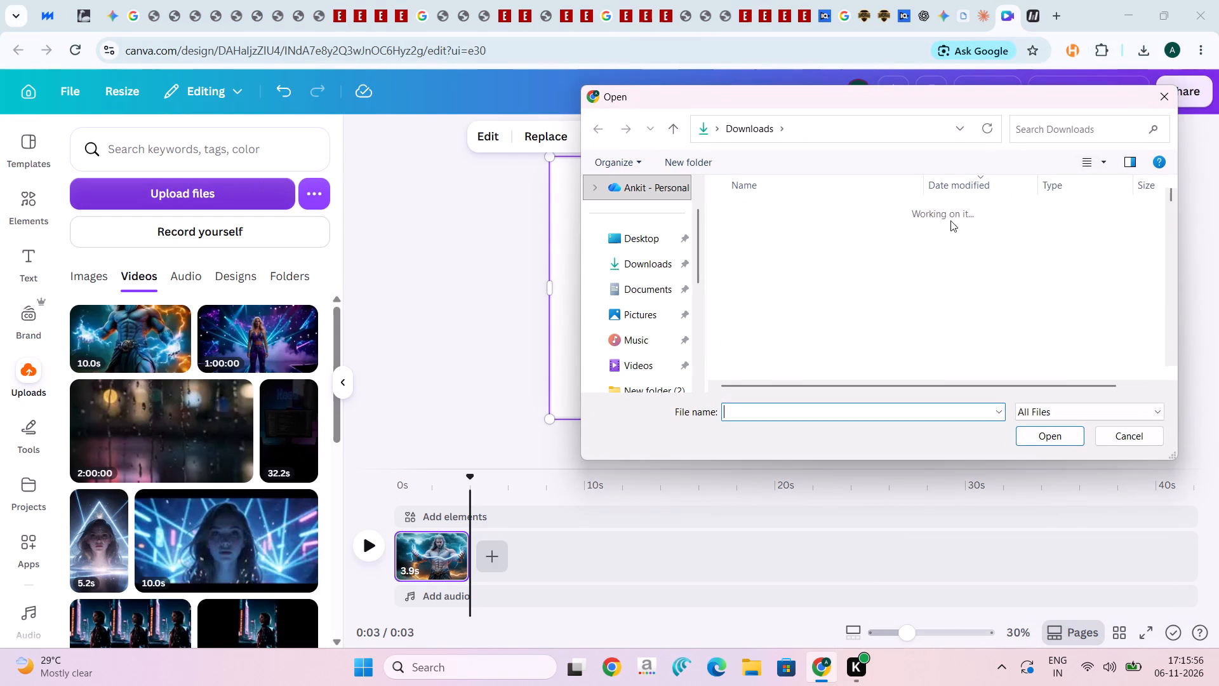
click(660, 270)
click(777, 224)
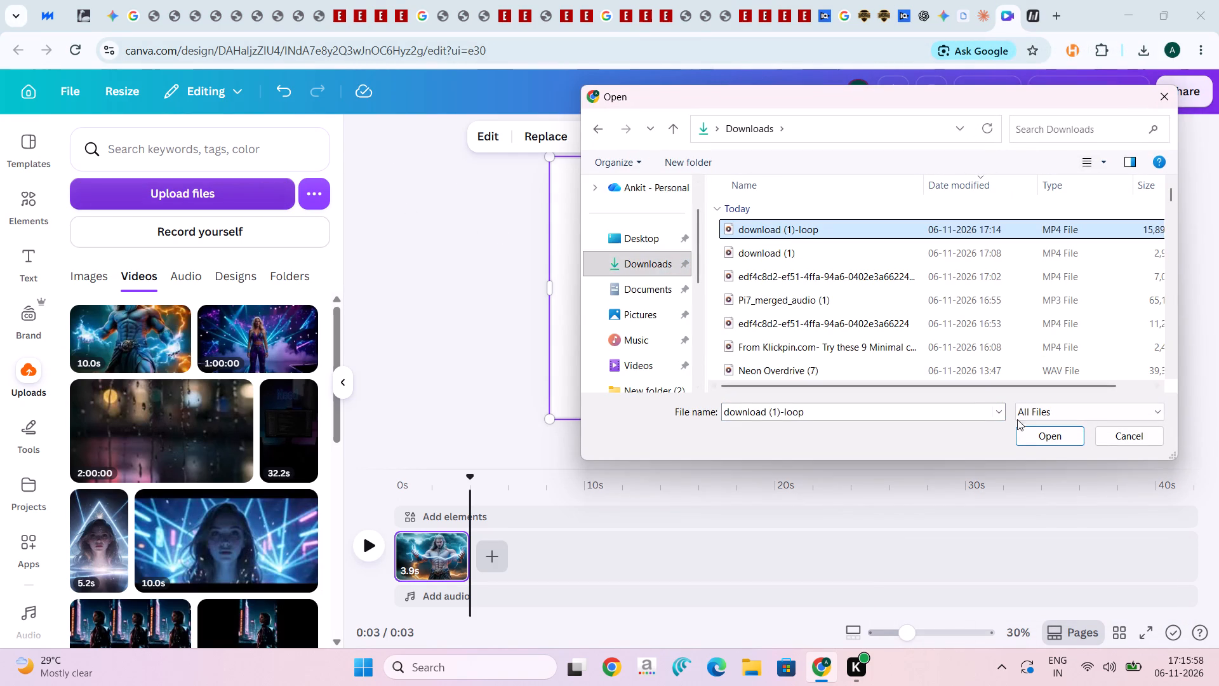
click(1071, 445)
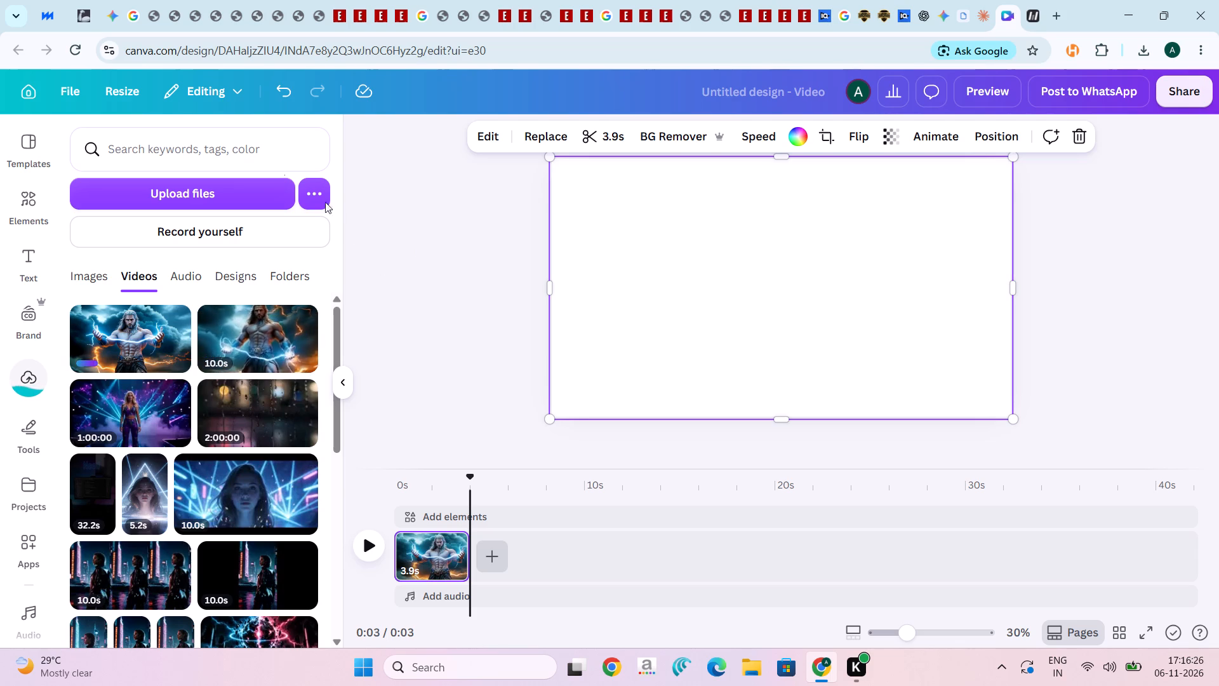
Switch to the TAAFT Video generator tab and play the finished 8-second generated video.
click(88, 0)
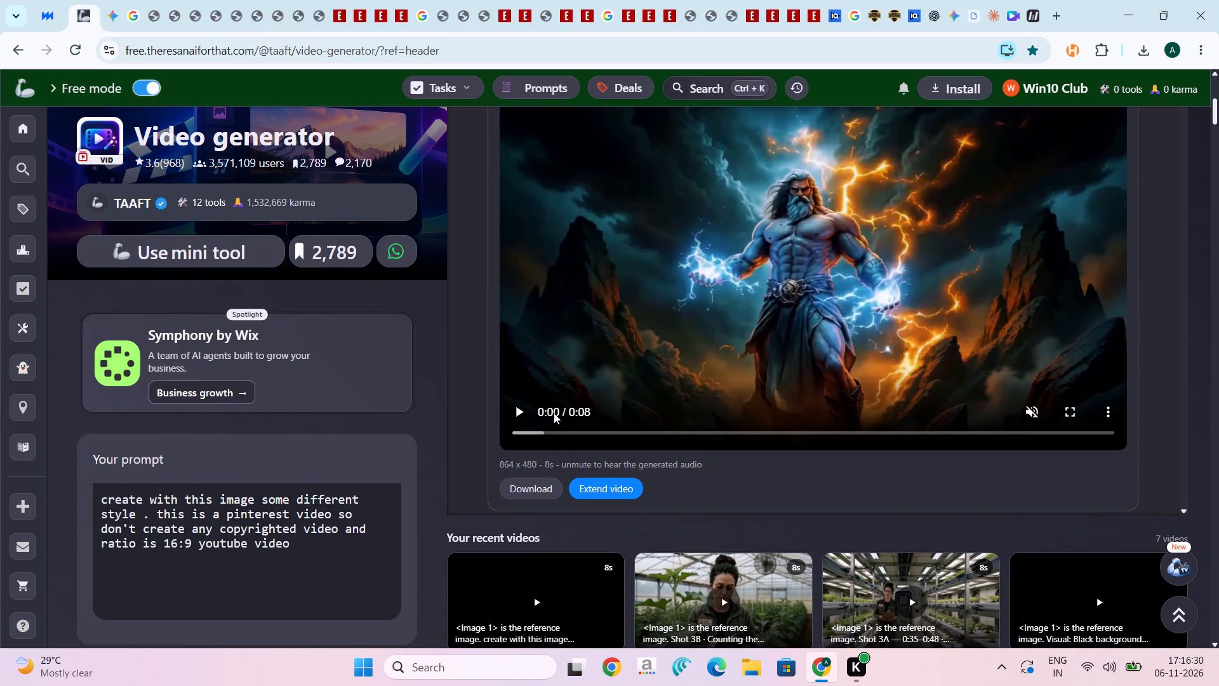
scroll(561, 382, up, 1)
click(517, 494)
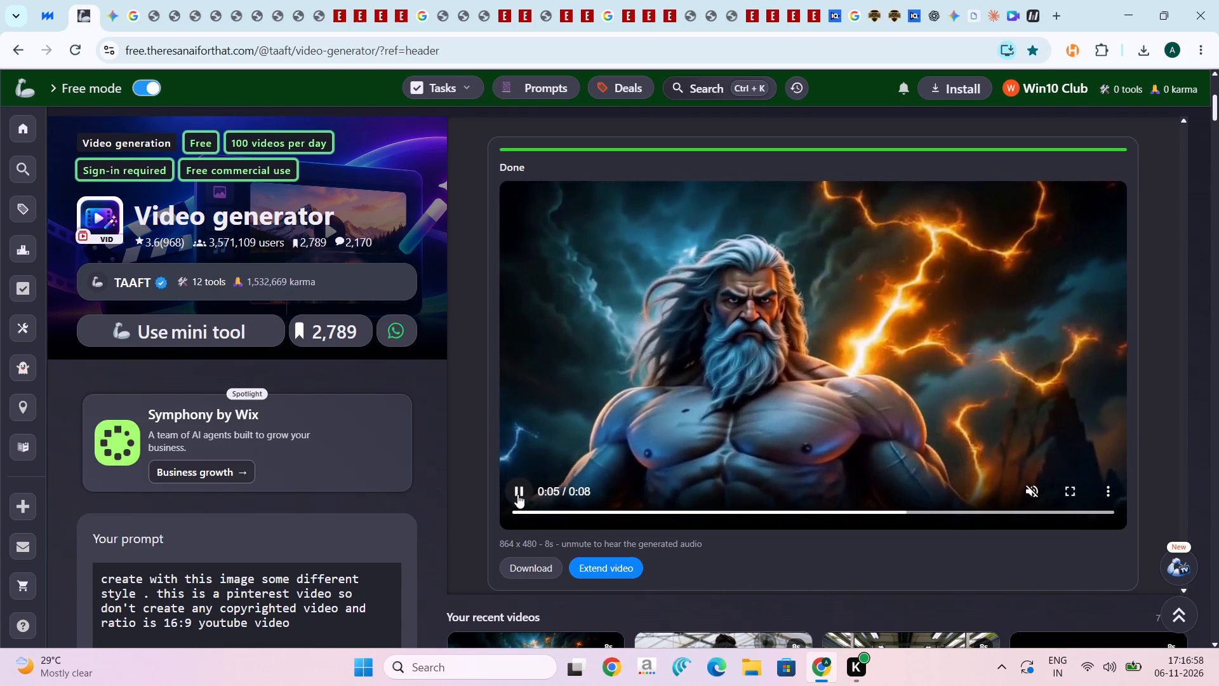
Close the Mastershot loop tab and return to the Canva video design.
click(1037, 3)
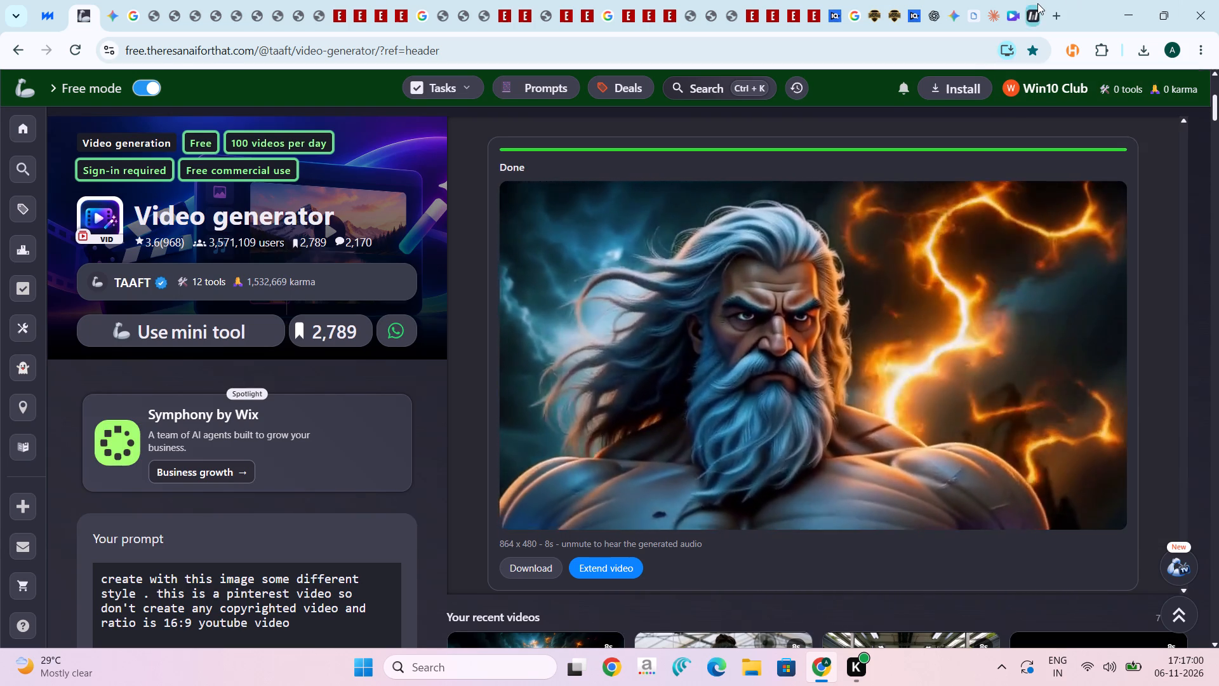
click(1026, 14)
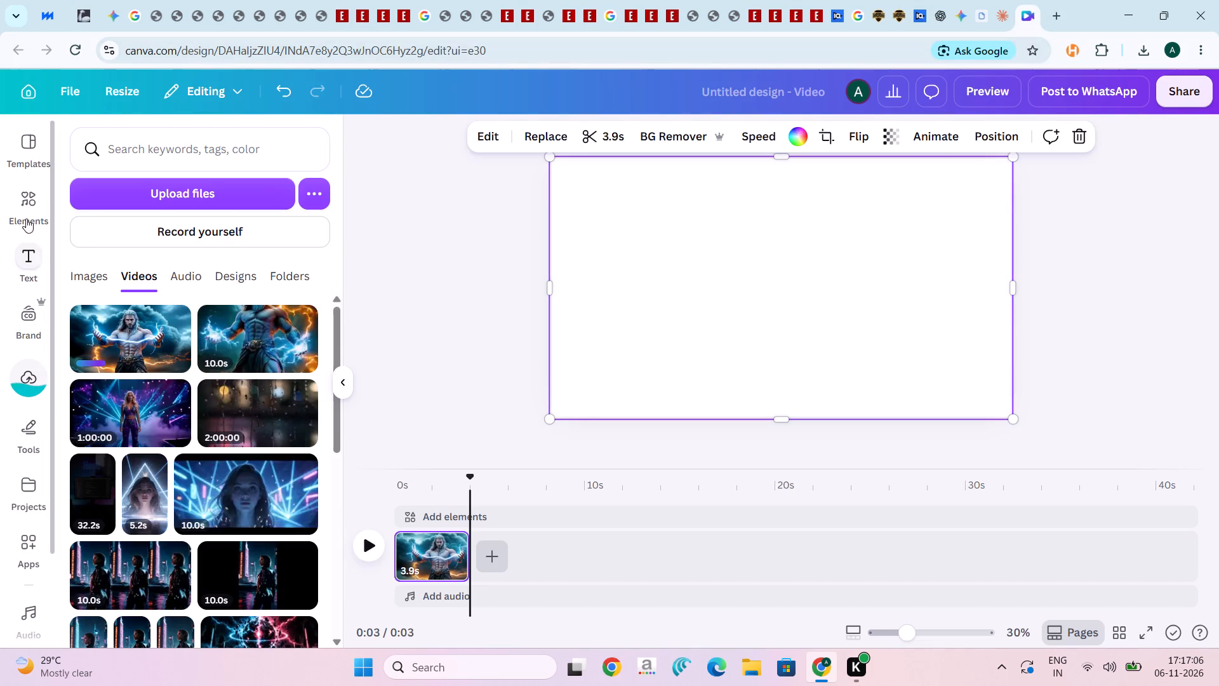
Add Pi7_merged_audio (1).mp3 from the uploaded audio to the timeline's audio track, starting at 0 s.
click(196, 272)
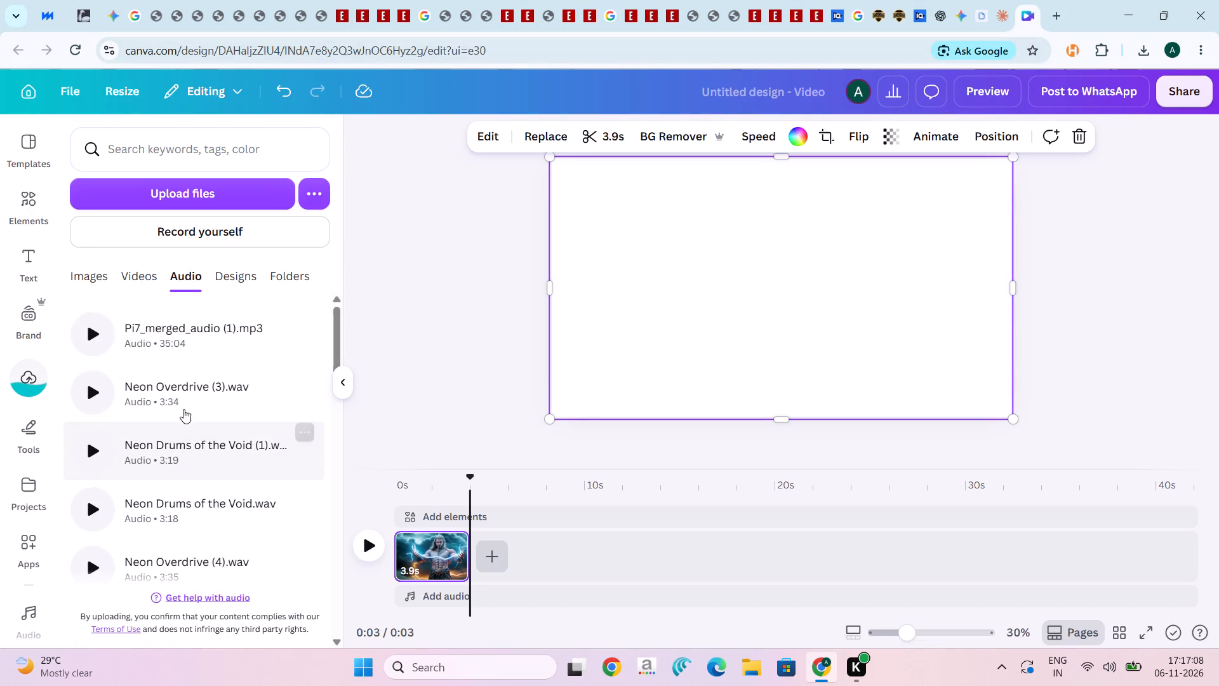
scroll(183, 368, up, 3)
drag(176, 335, 368, 458)
drag(370, 459, 458, 530)
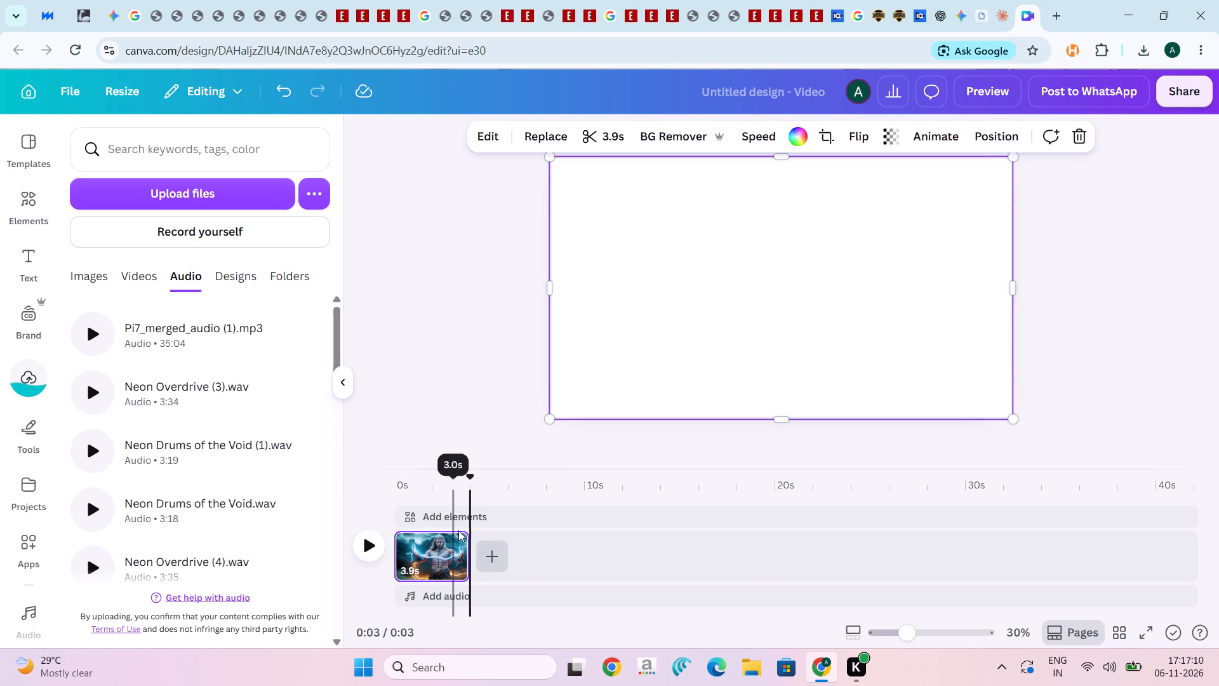
drag(458, 530, 466, 518)
drag(466, 518, 434, 422)
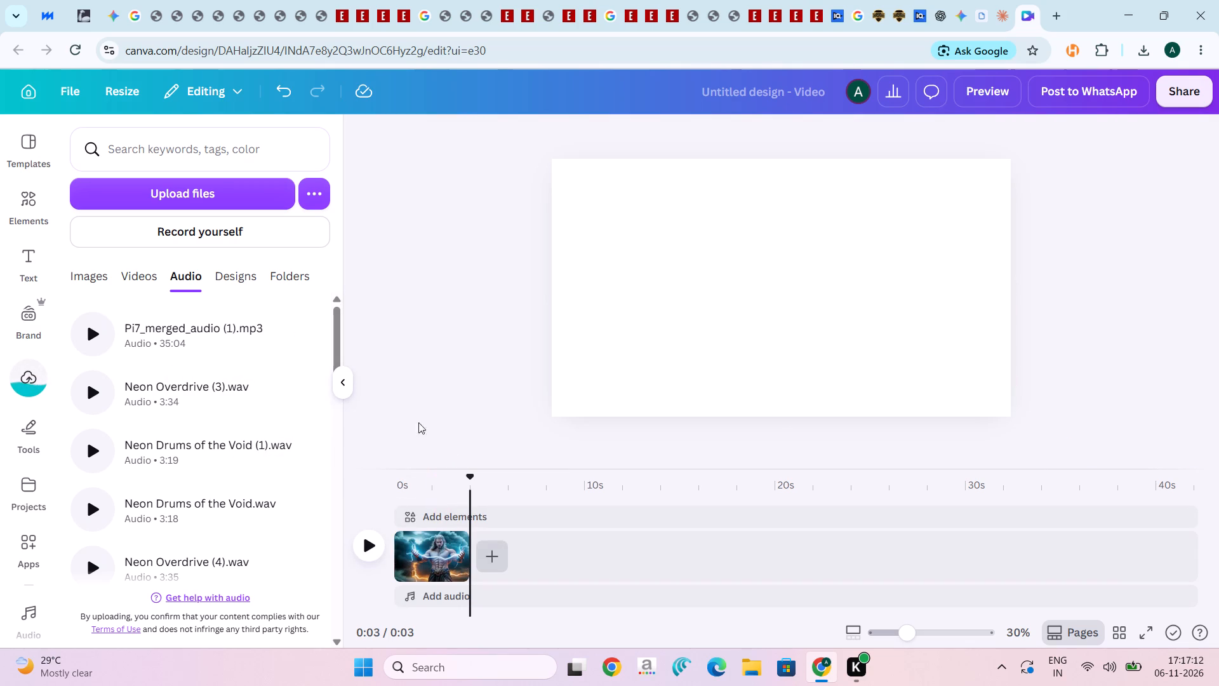
drag(135, 333, 418, 600)
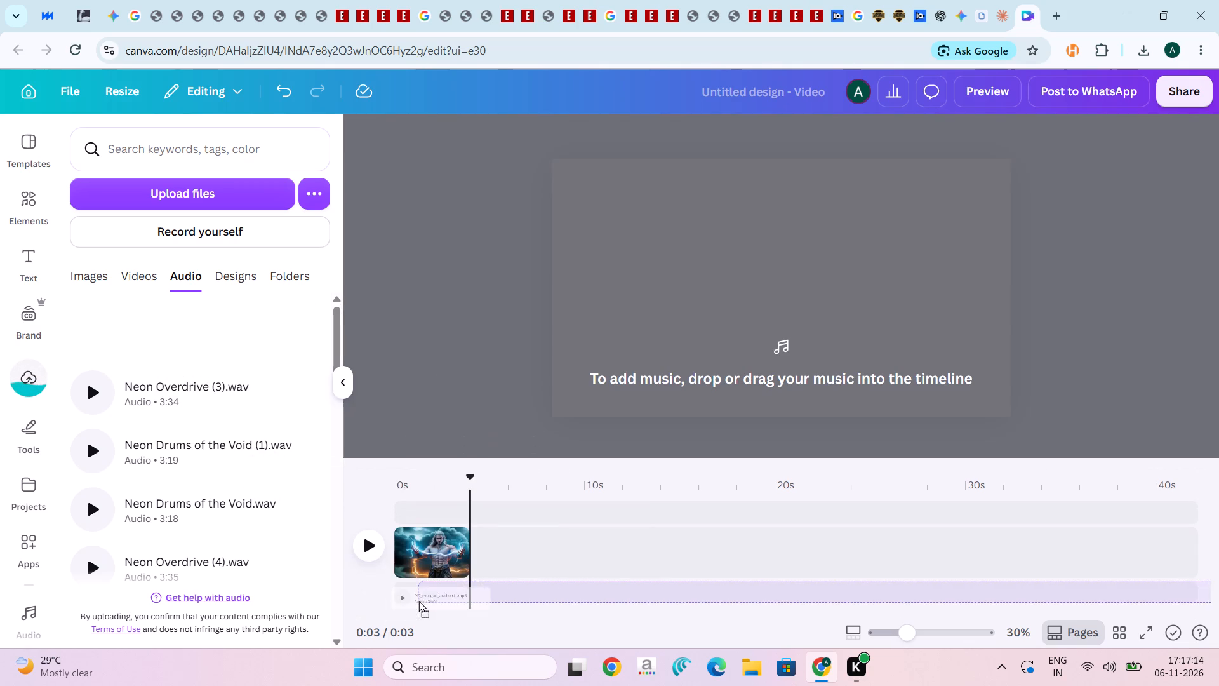
drag(418, 600, 380, 596)
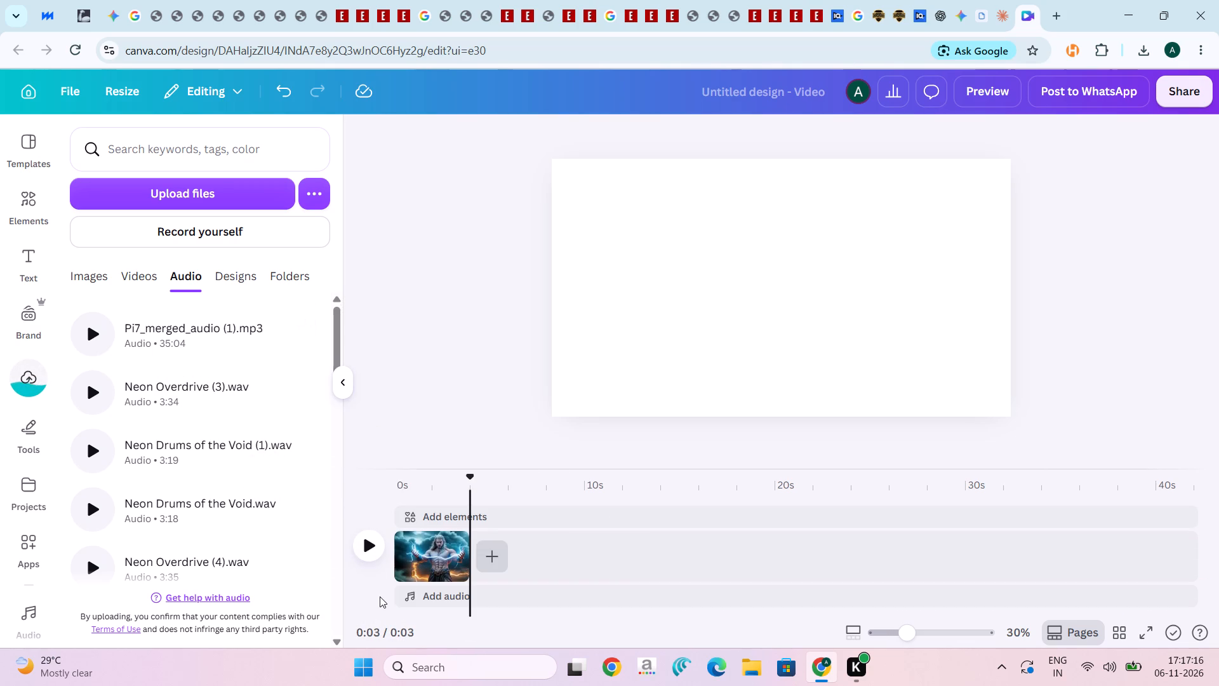
drag(128, 325, 256, 433)
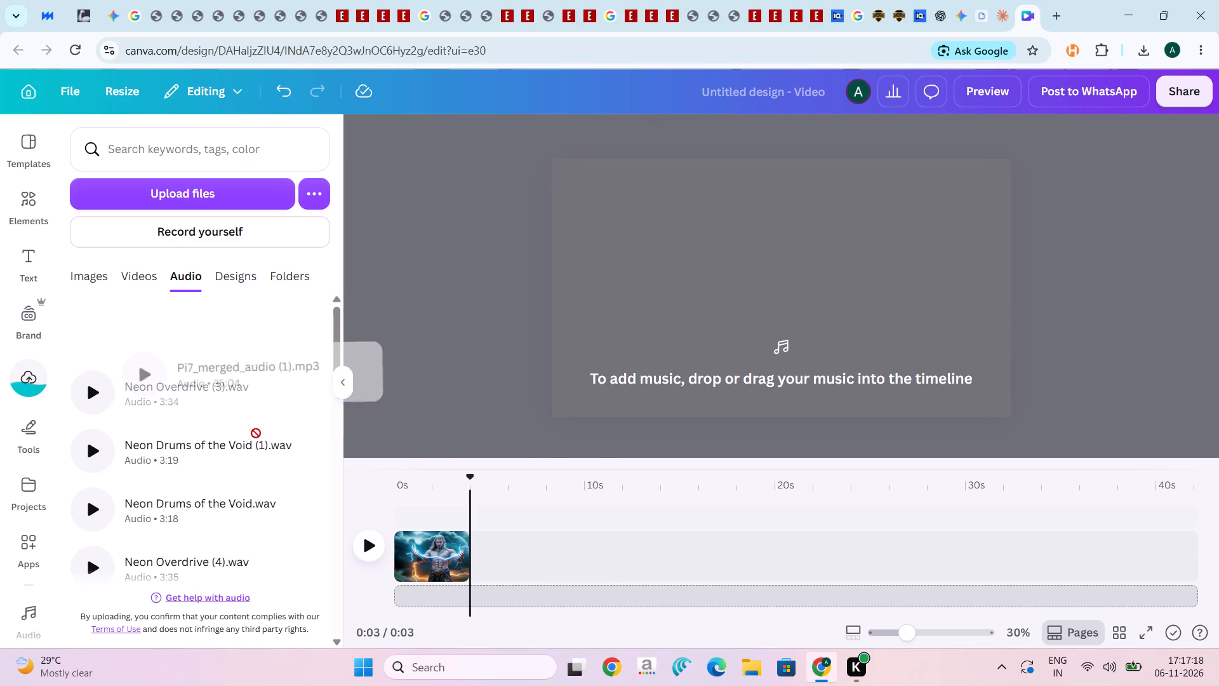
drag(256, 433, 349, 607)
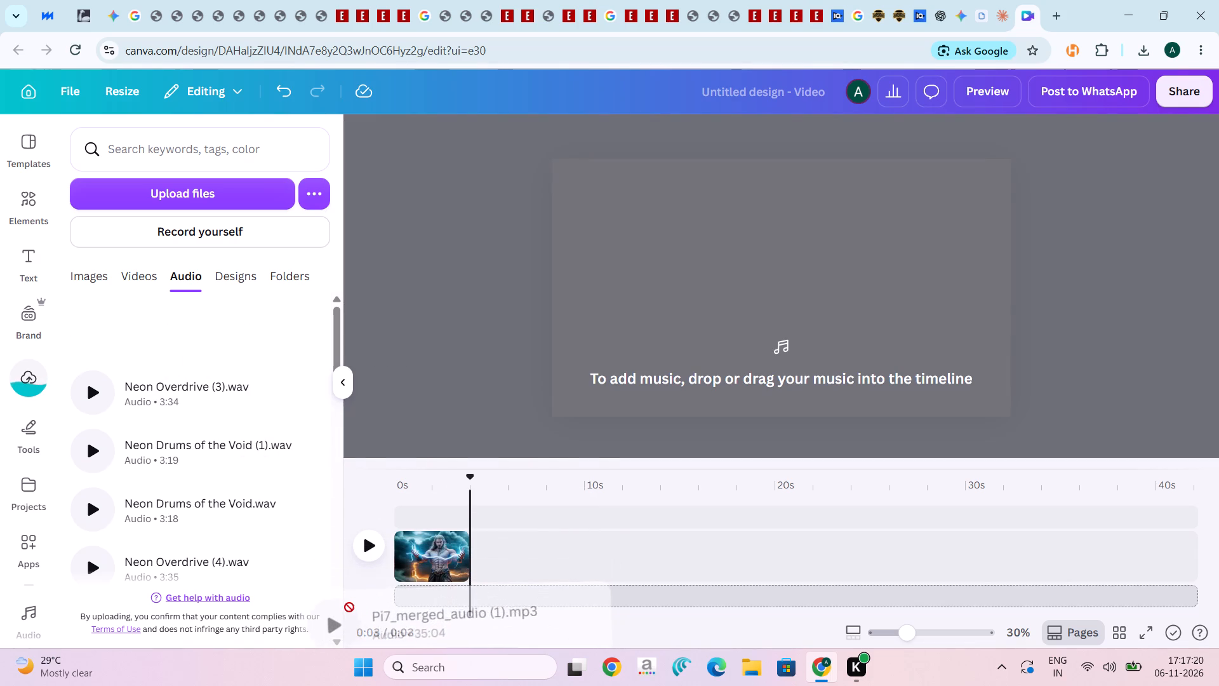
drag(349, 607, 385, 589)
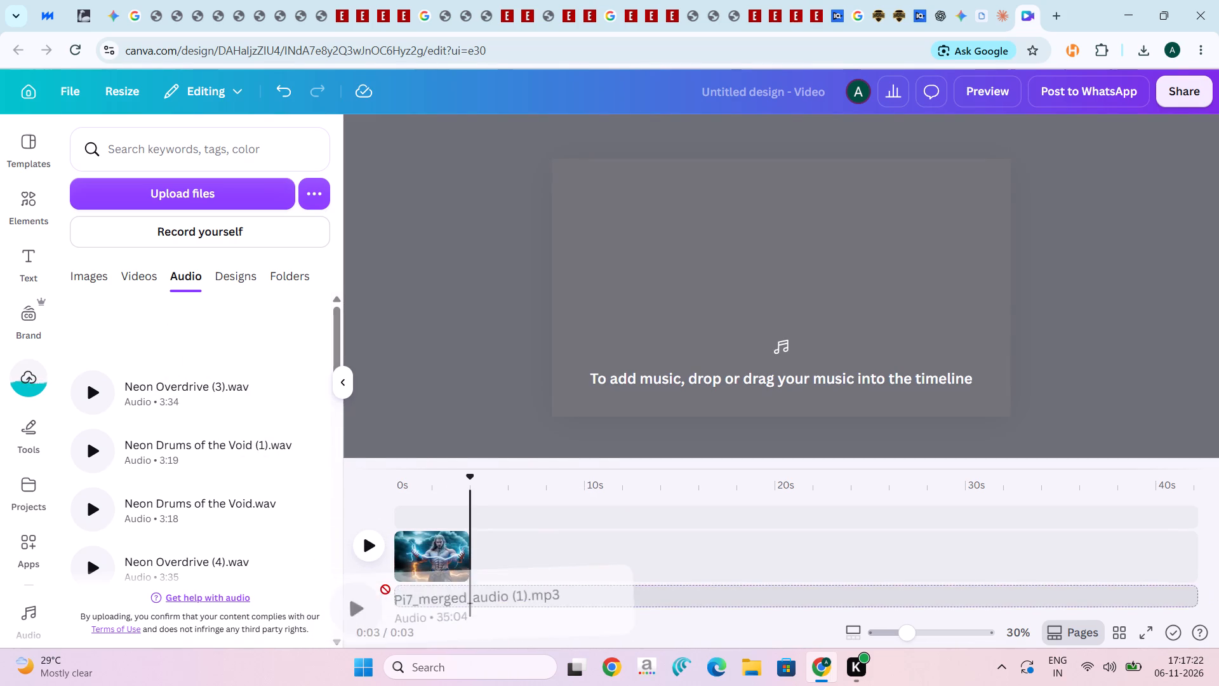
drag(385, 589, 390, 589)
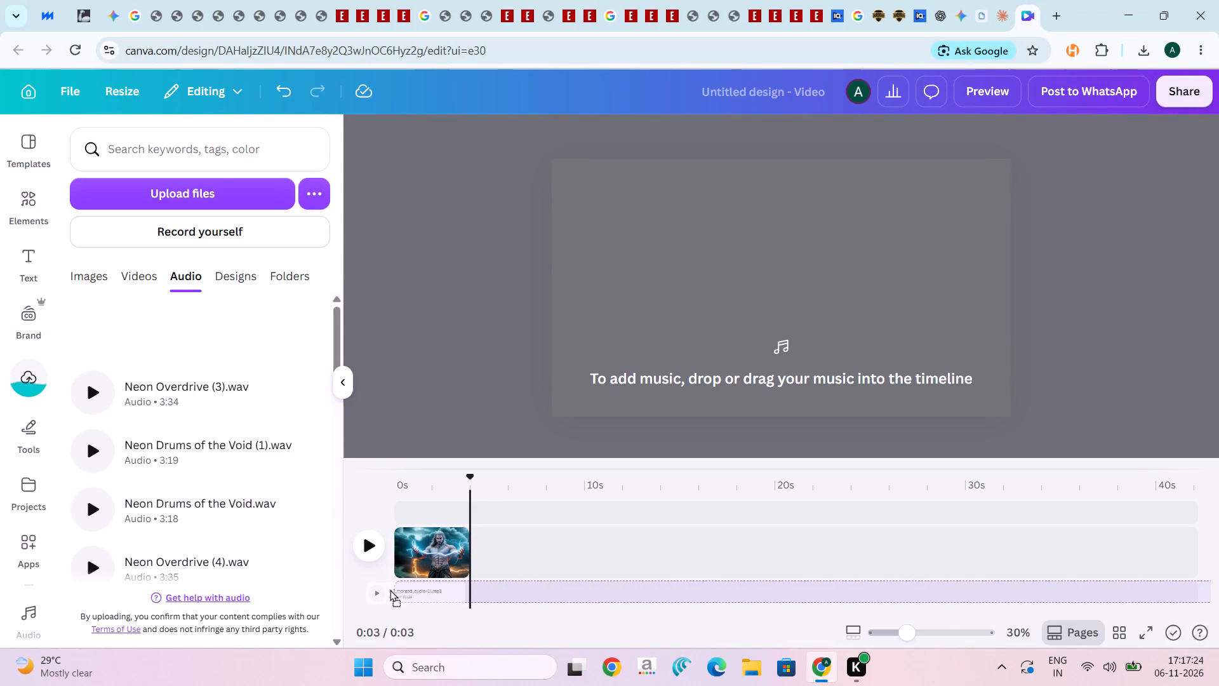
drag(390, 589, 392, 590)
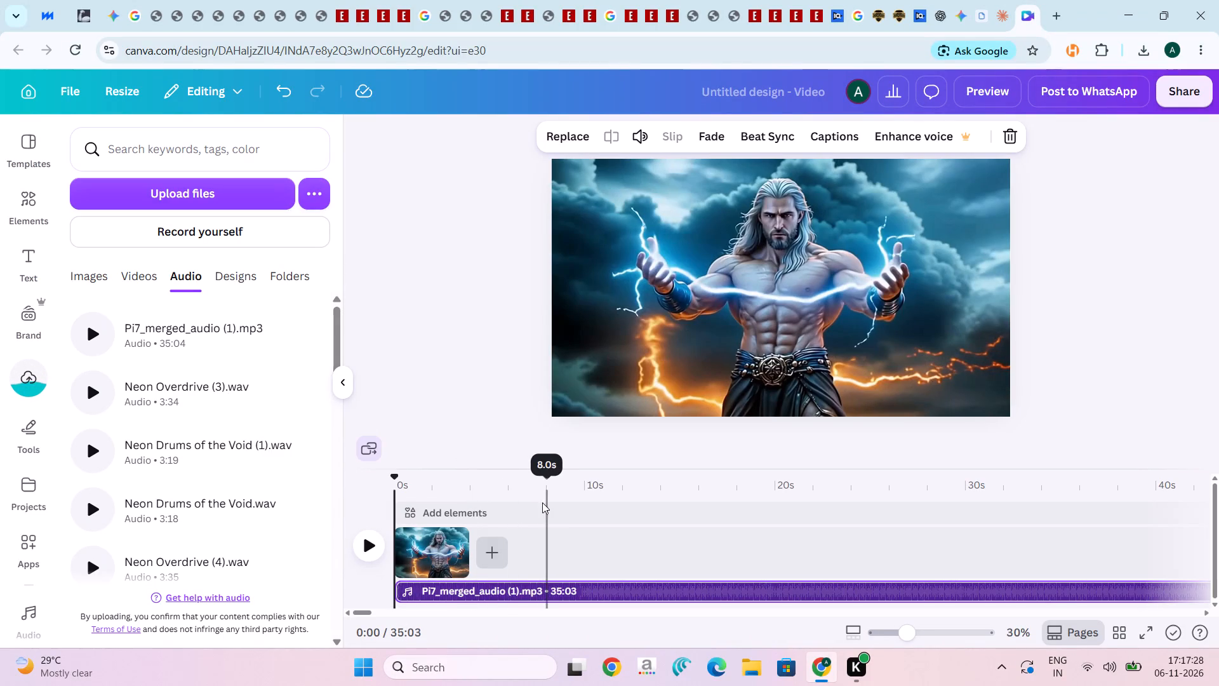
drag(404, 596, 375, 598)
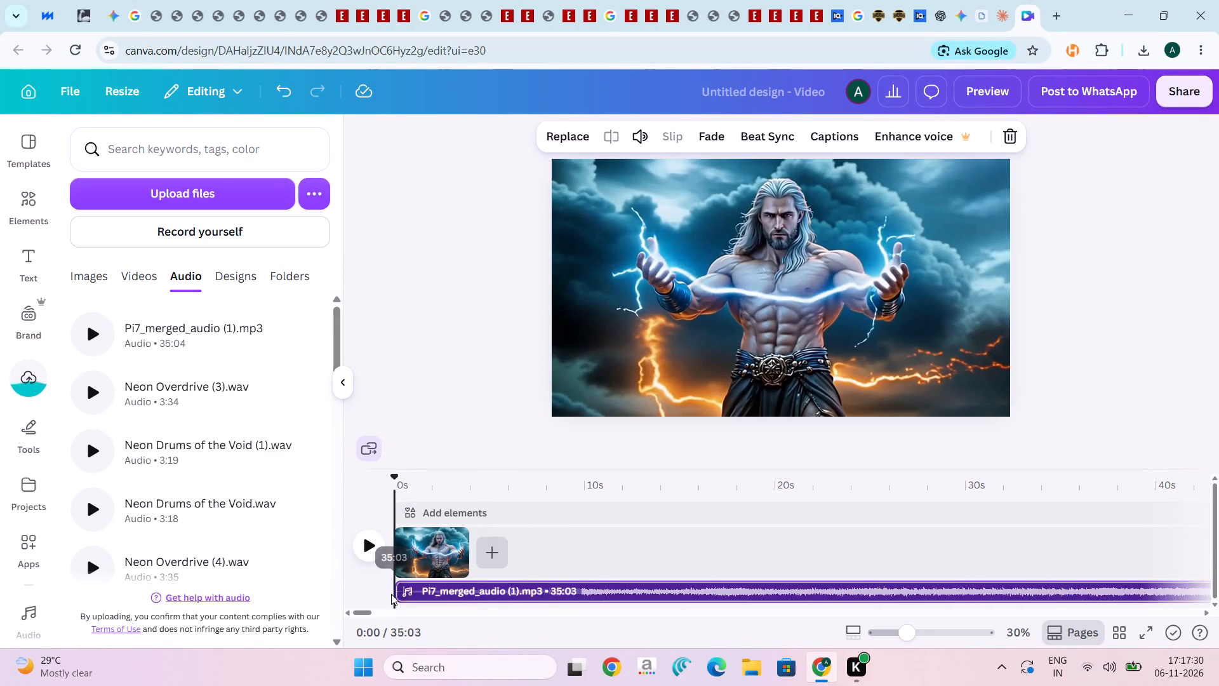
drag(401, 595, 371, 591)
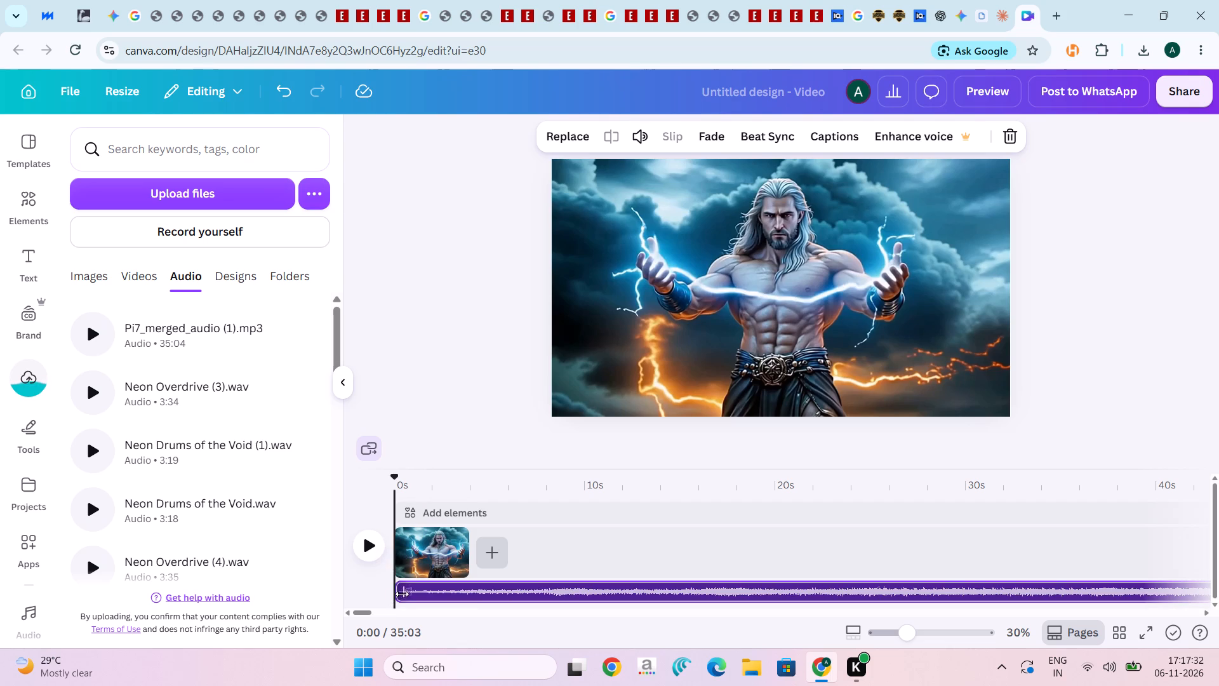
drag(402, 593, 373, 595)
drag(401, 591, 365, 595)
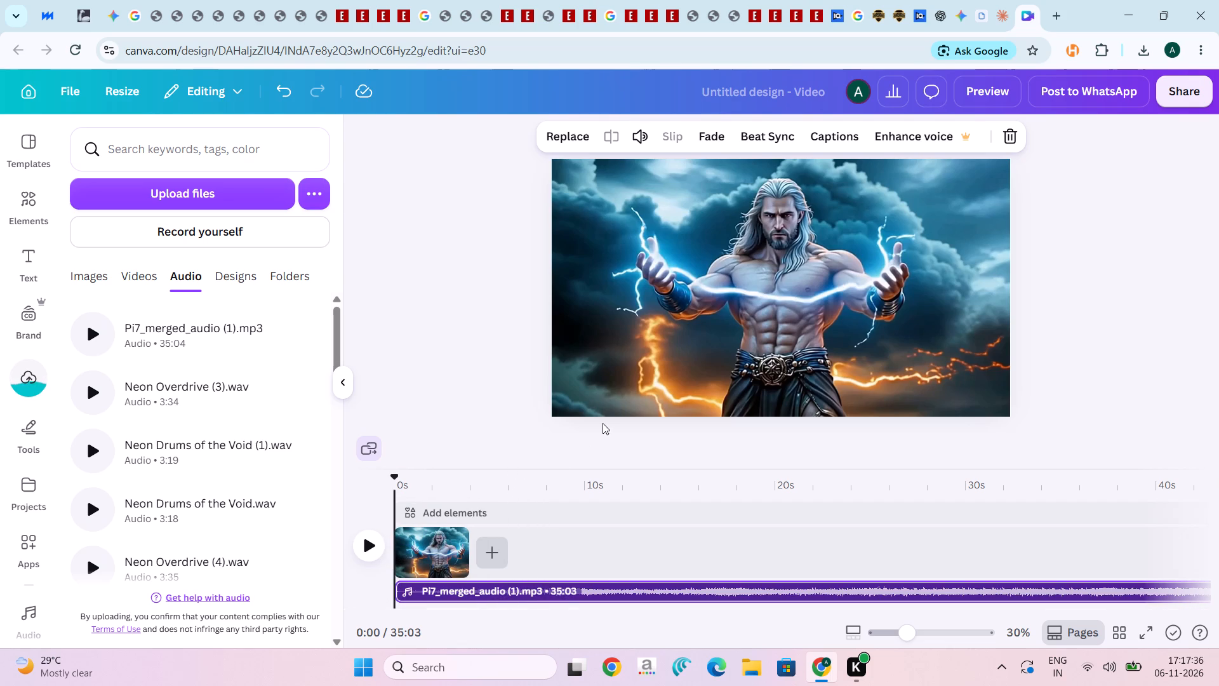
Delete the 3.9-second lightning-figure clip and its accidental duplicate from the timeline, keeping only the audio track.
click(865, 242)
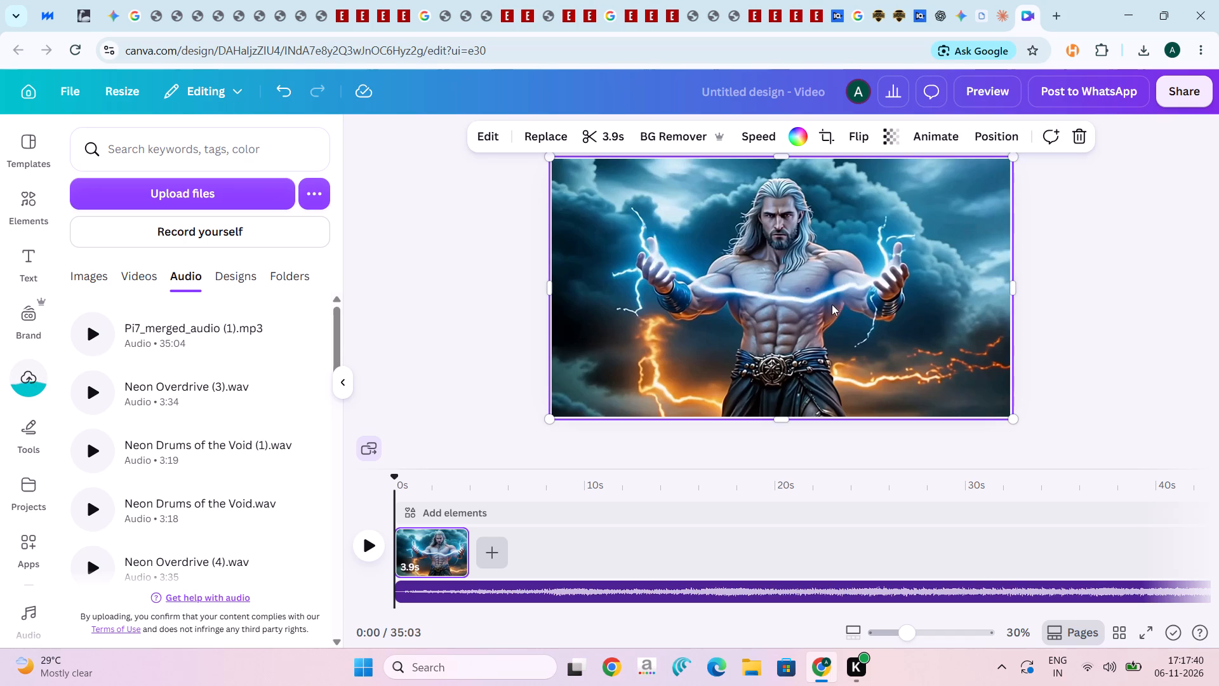
right_click(824, 263)
click(878, 322)
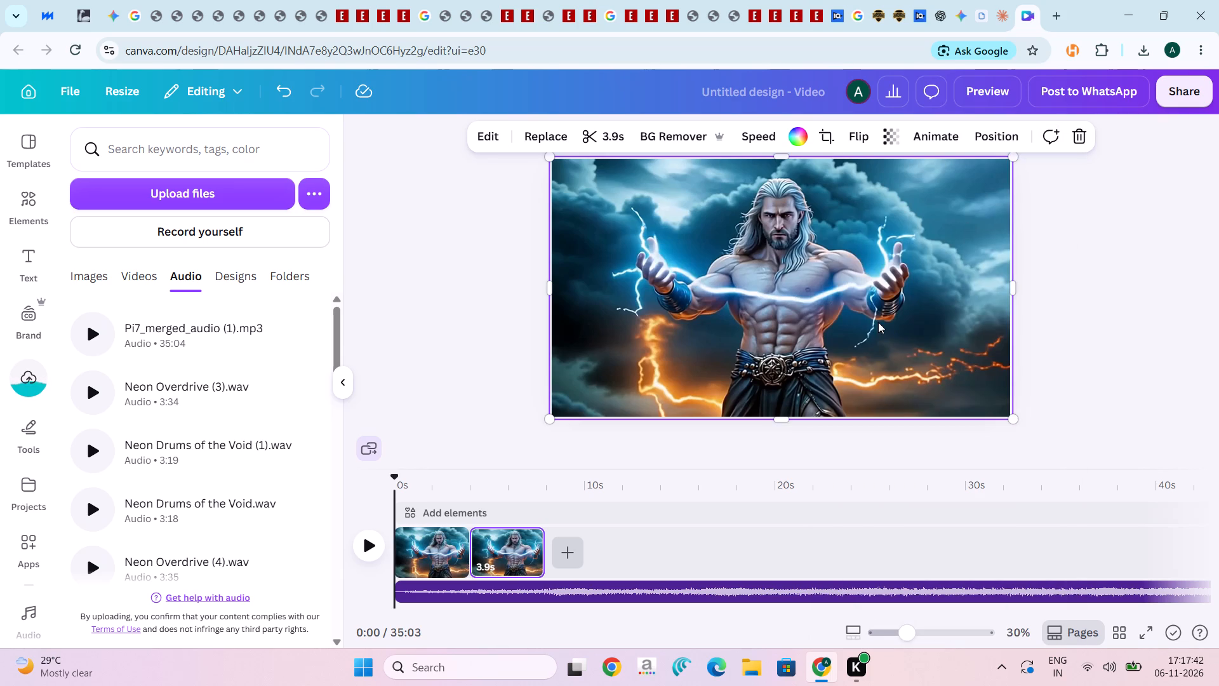
right_click(825, 288)
click(891, 313)
right_click(865, 299)
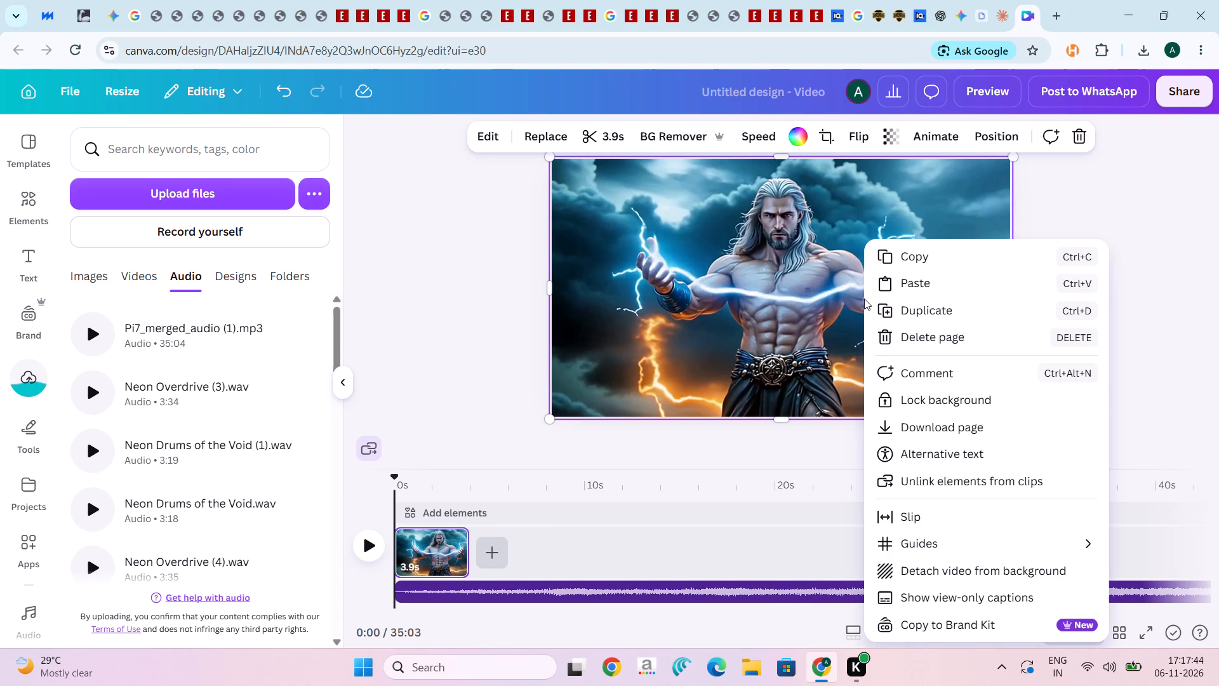
click(908, 339)
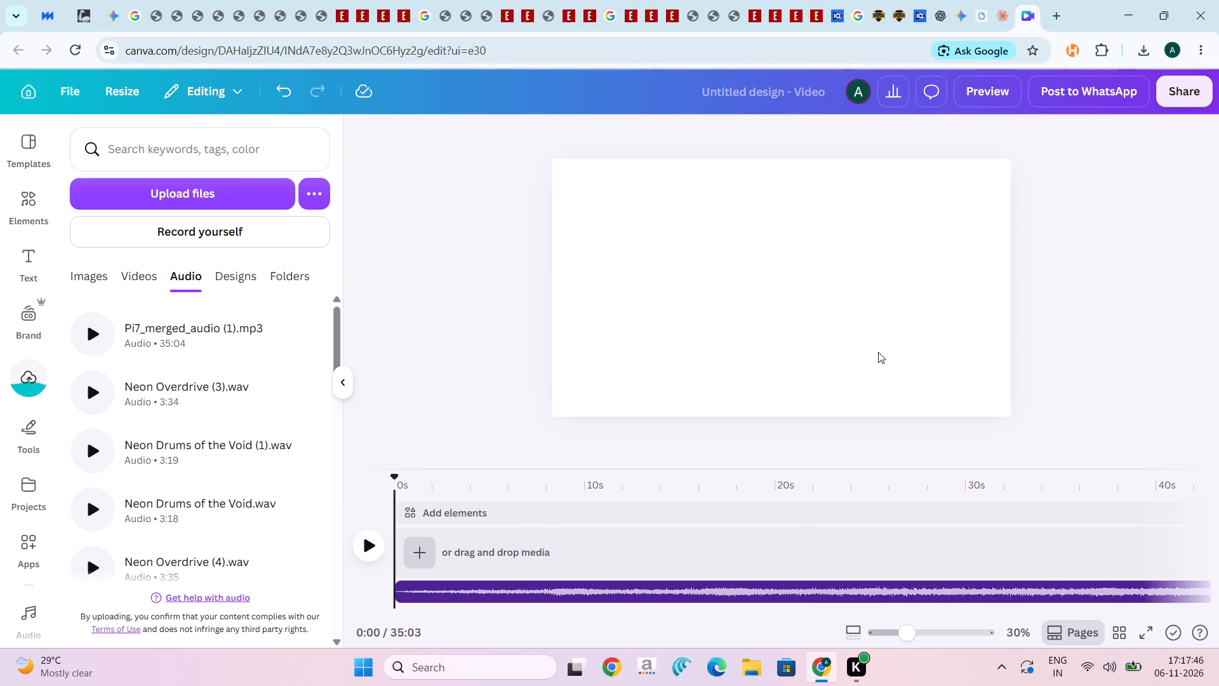
Show the uploaded videos again to check the upload progress of the loop video.
click(38, 367)
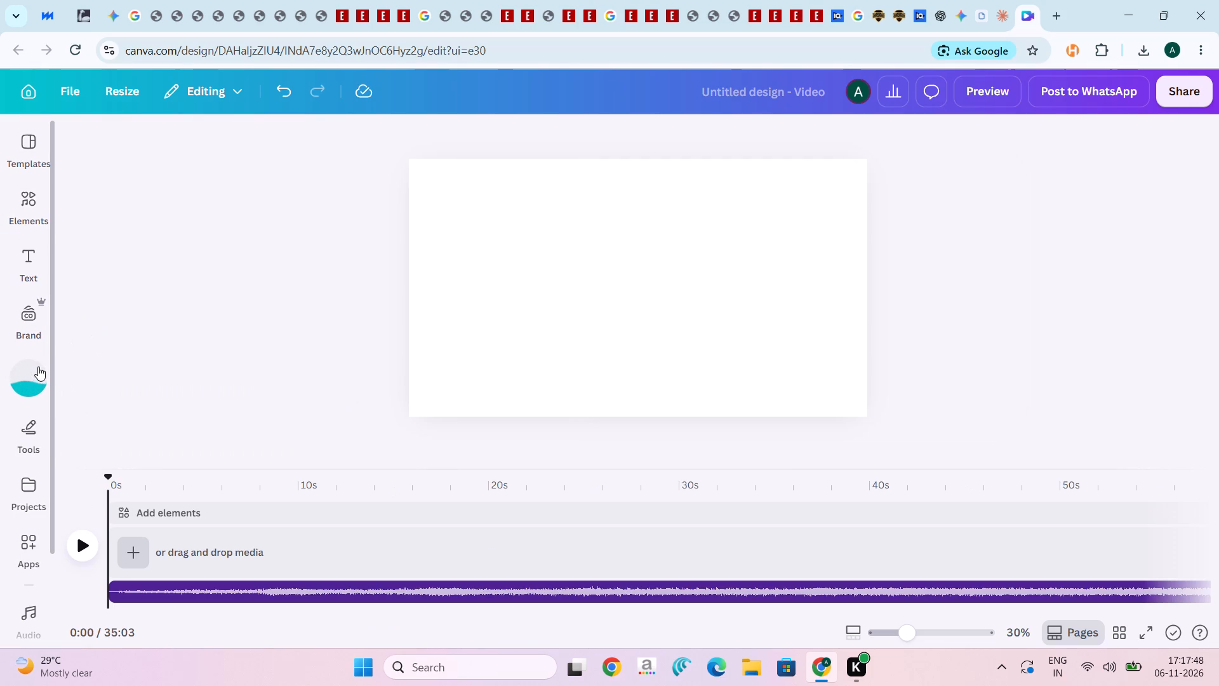
click(38, 367)
click(127, 274)
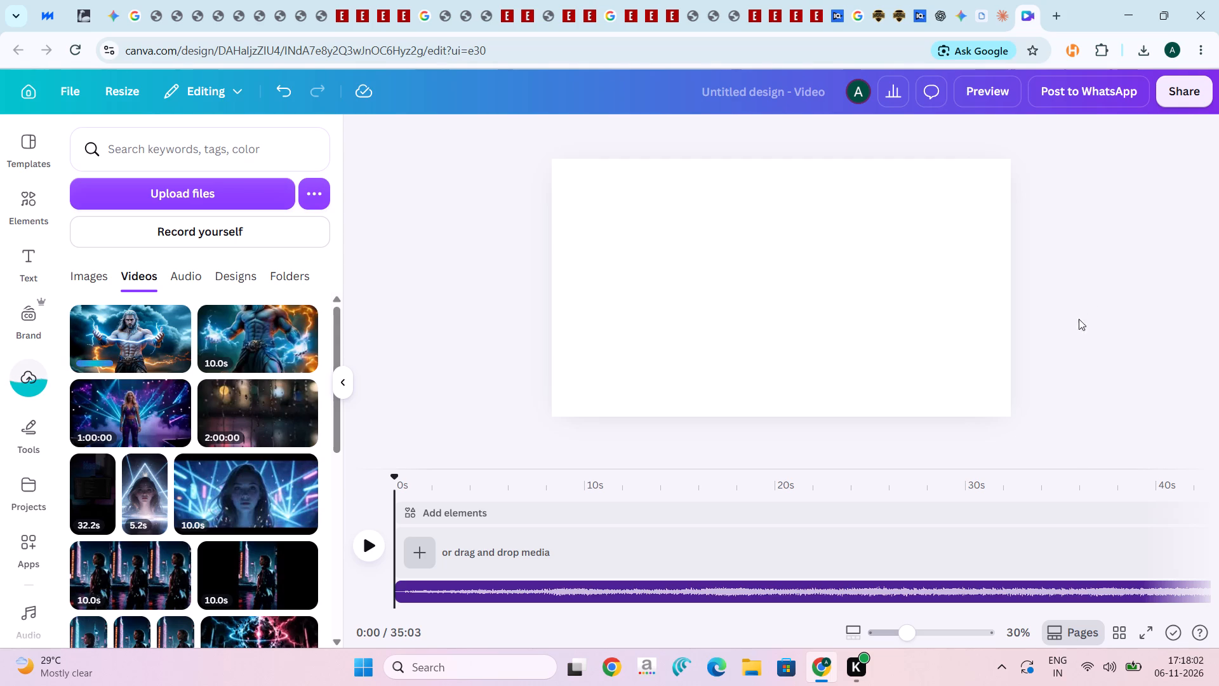
Set the volume of the Pi7_merged_audio (1).mp3 track to 112.
click(916, 596)
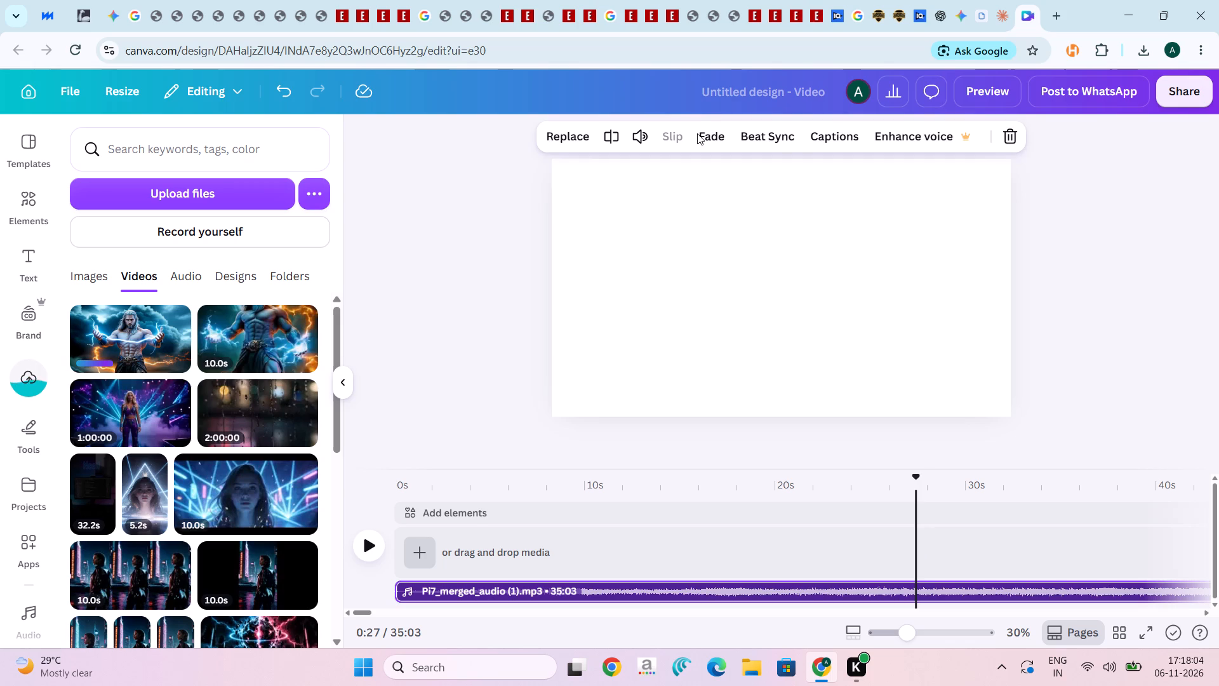
click(645, 134)
click(641, 138)
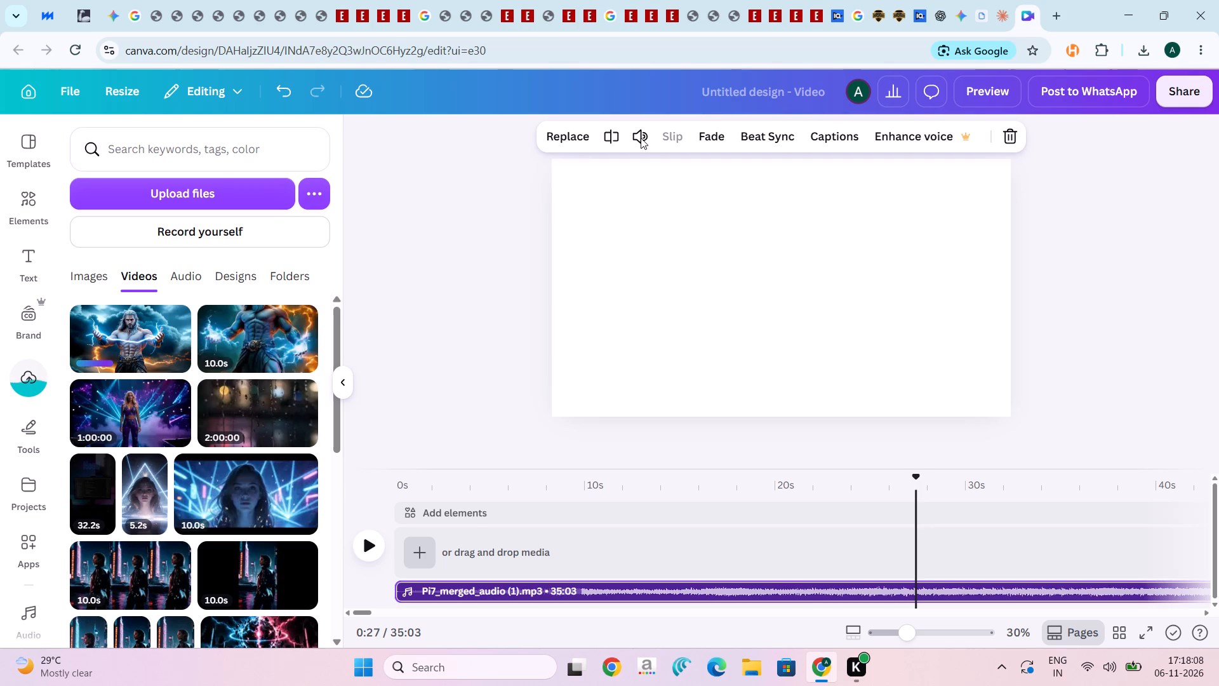
click(641, 138)
scroll(924, 281, up, 3)
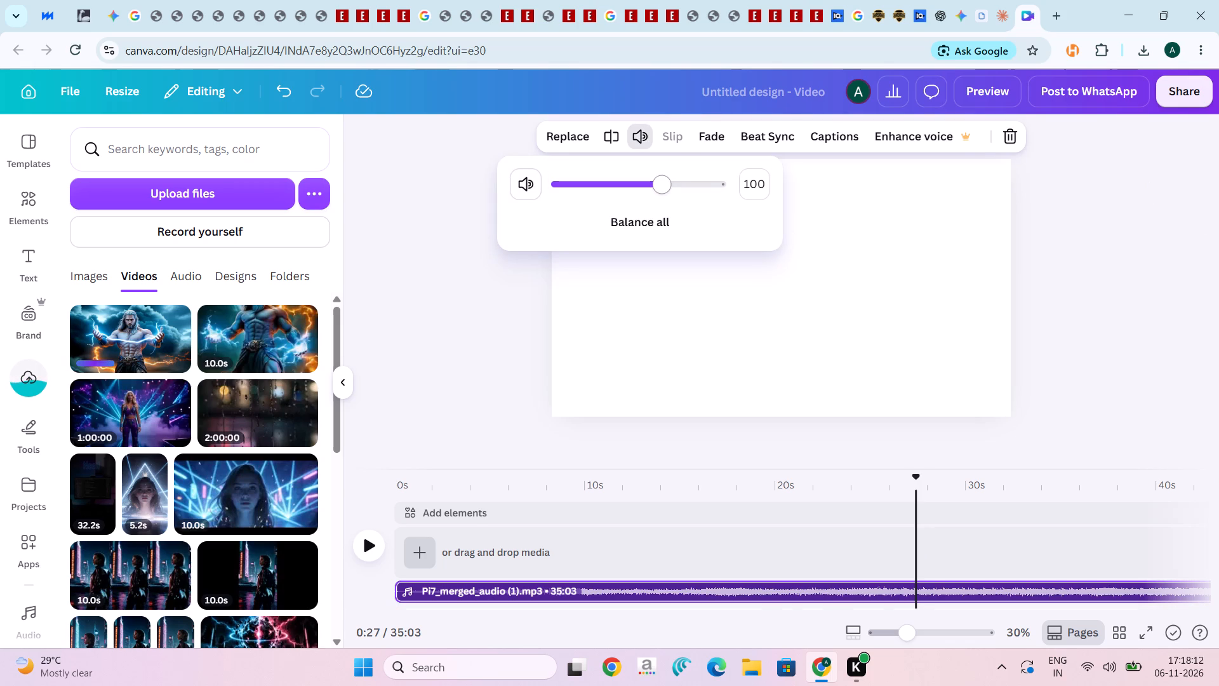
drag(660, 191, 671, 190)
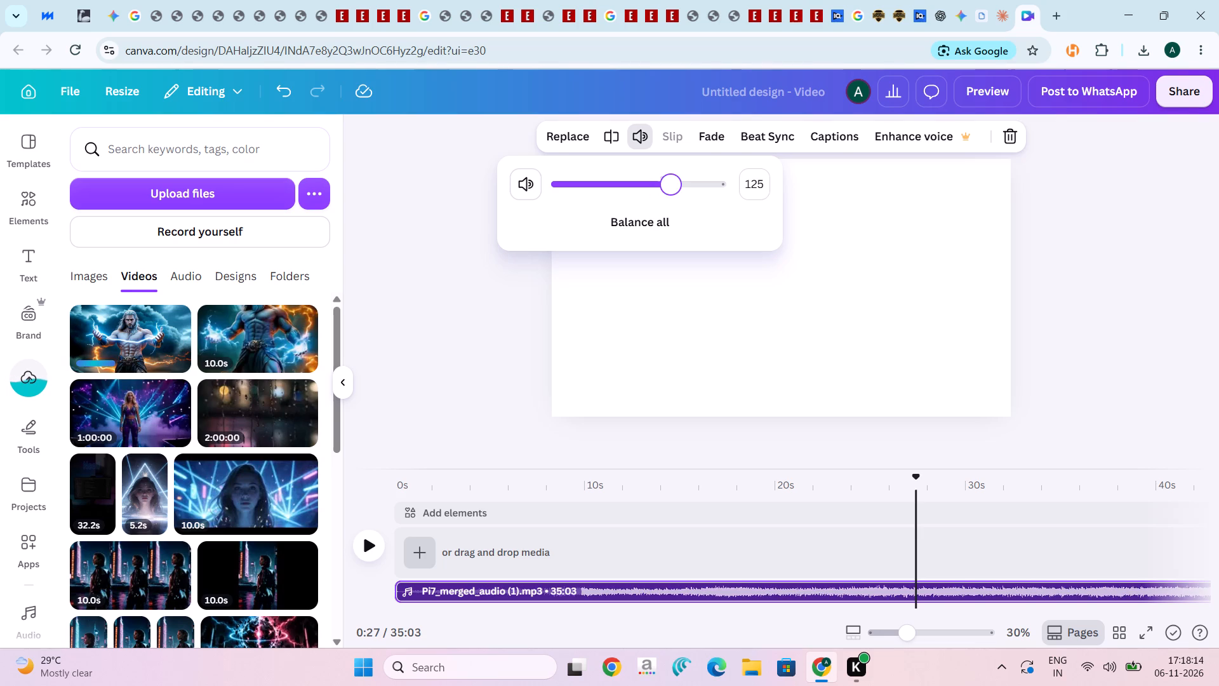
drag(671, 190, 667, 192)
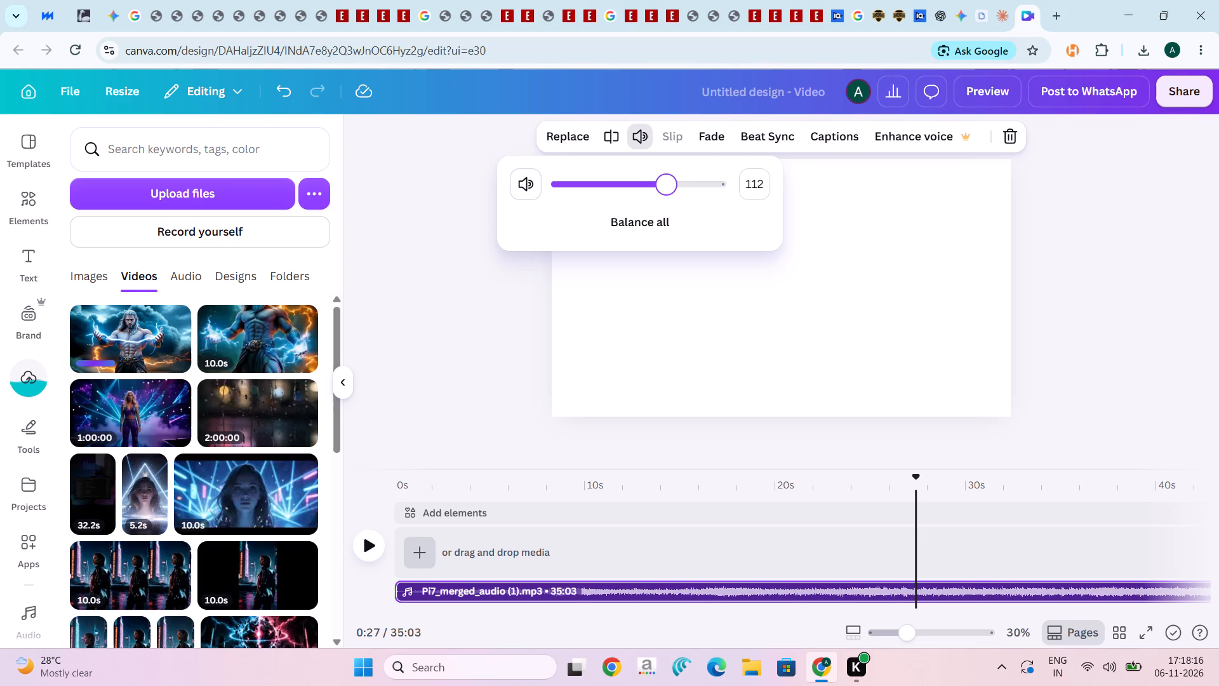
drag(667, 192, 664, 194)
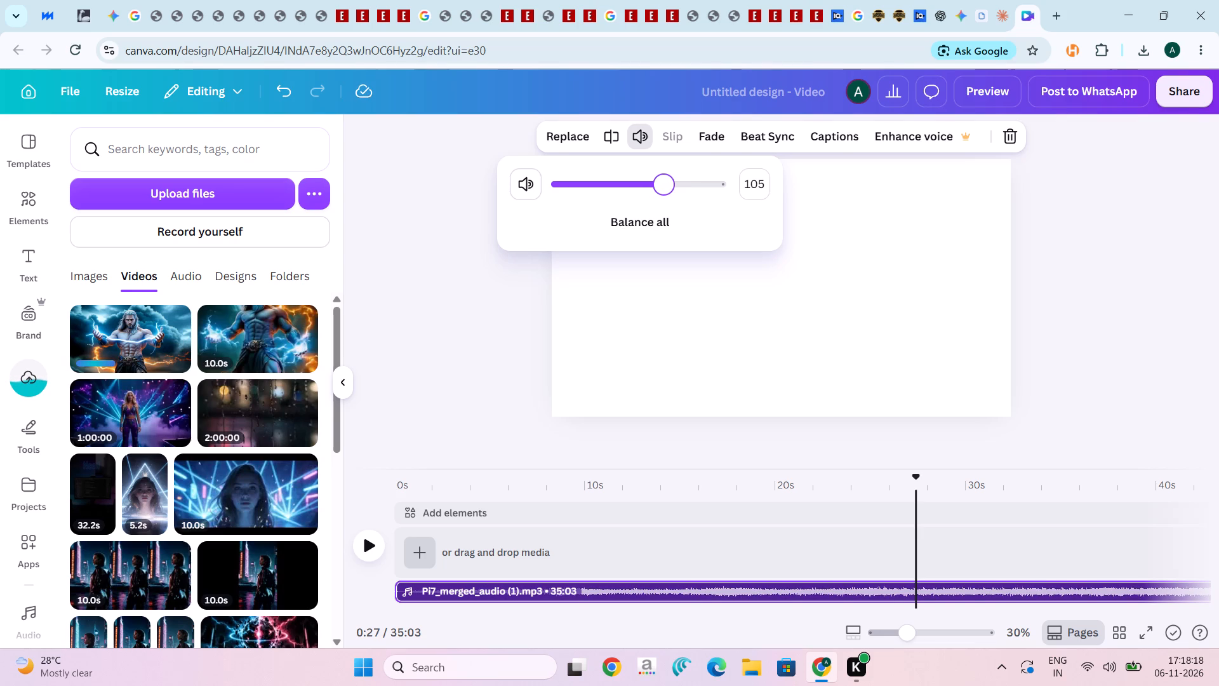
drag(664, 194, 667, 196)
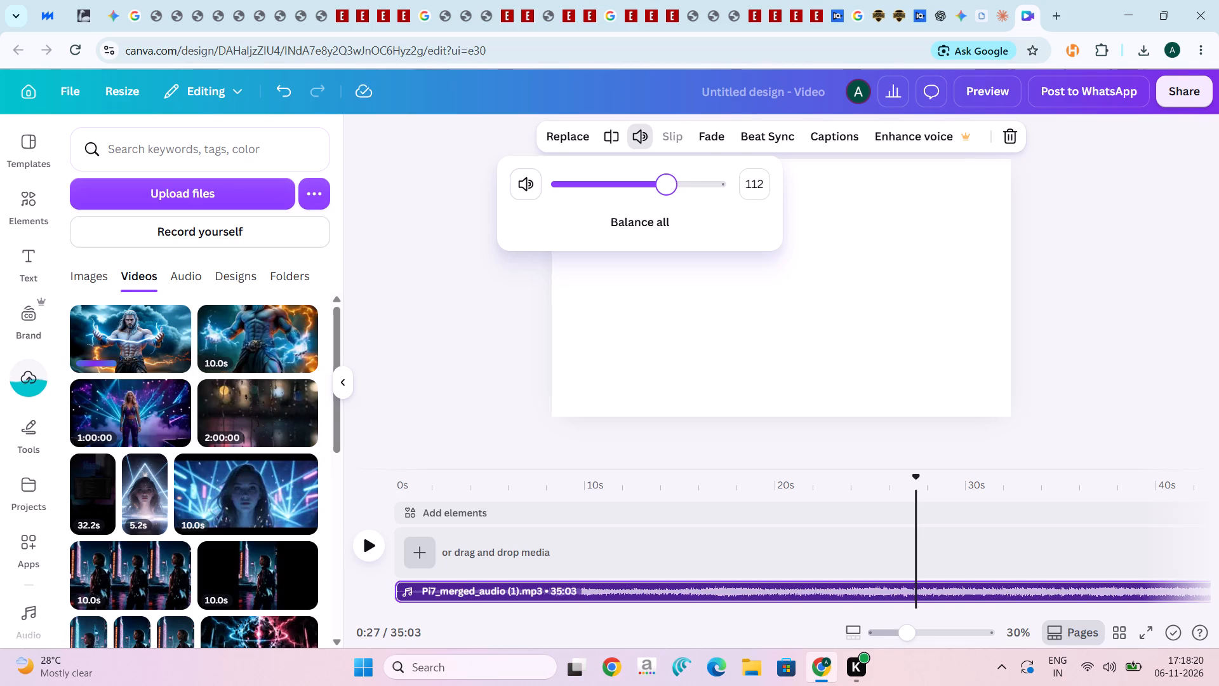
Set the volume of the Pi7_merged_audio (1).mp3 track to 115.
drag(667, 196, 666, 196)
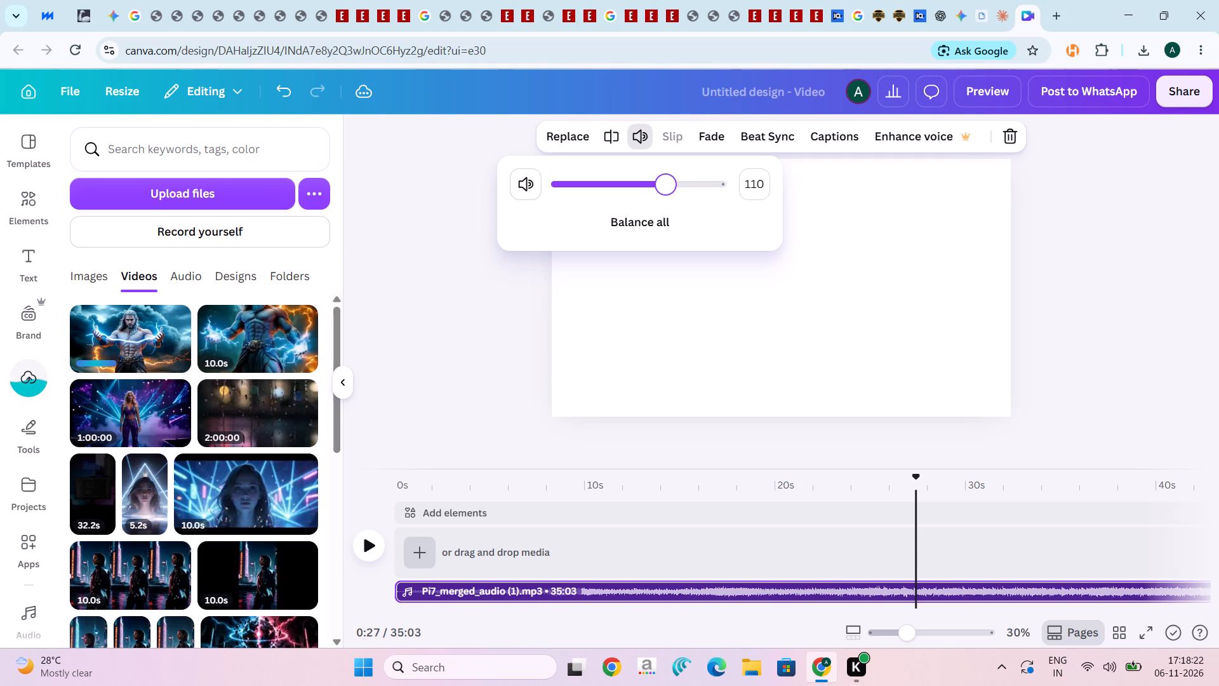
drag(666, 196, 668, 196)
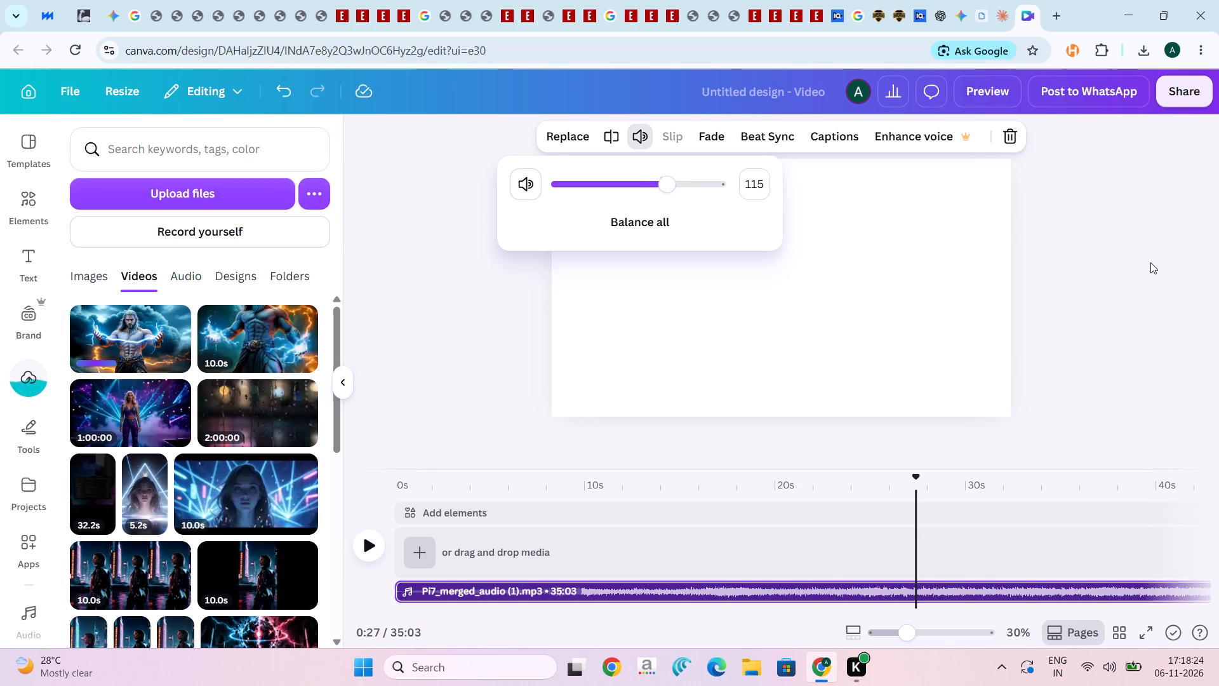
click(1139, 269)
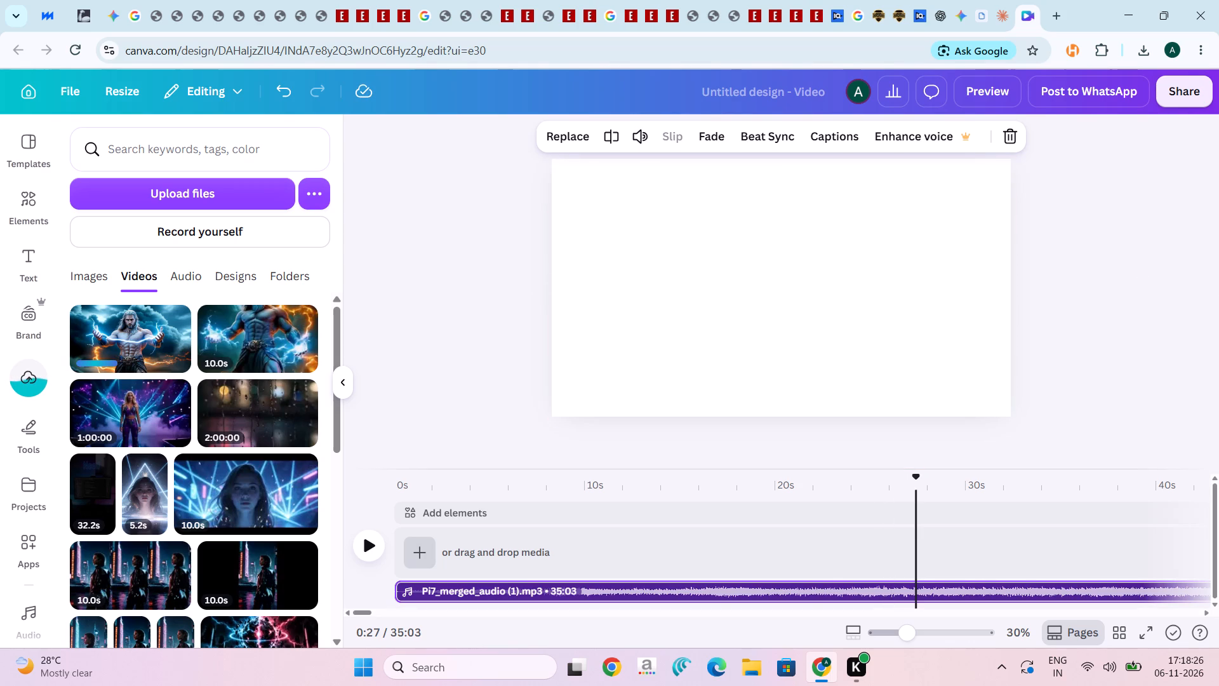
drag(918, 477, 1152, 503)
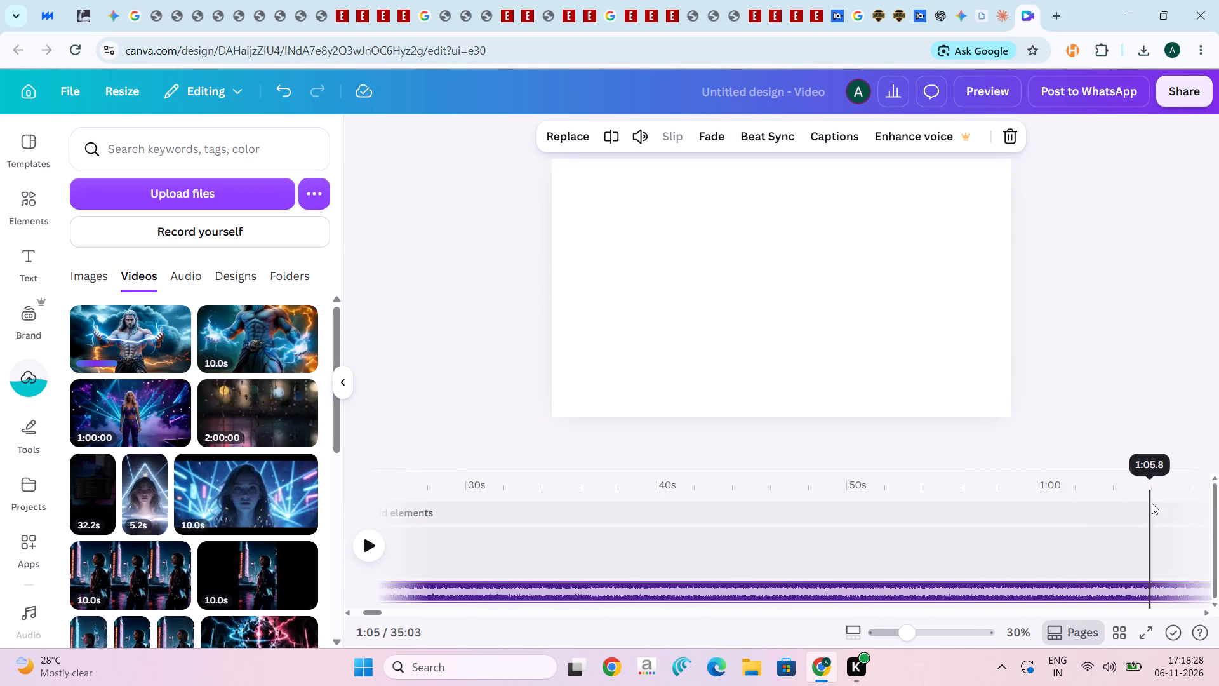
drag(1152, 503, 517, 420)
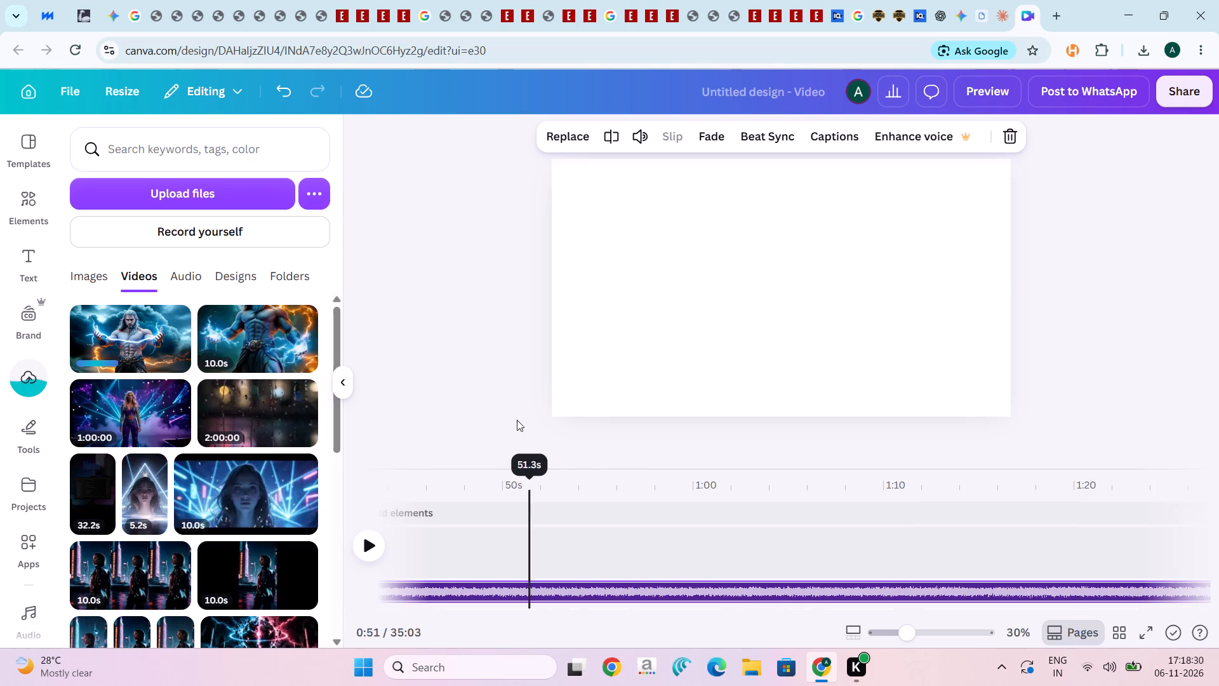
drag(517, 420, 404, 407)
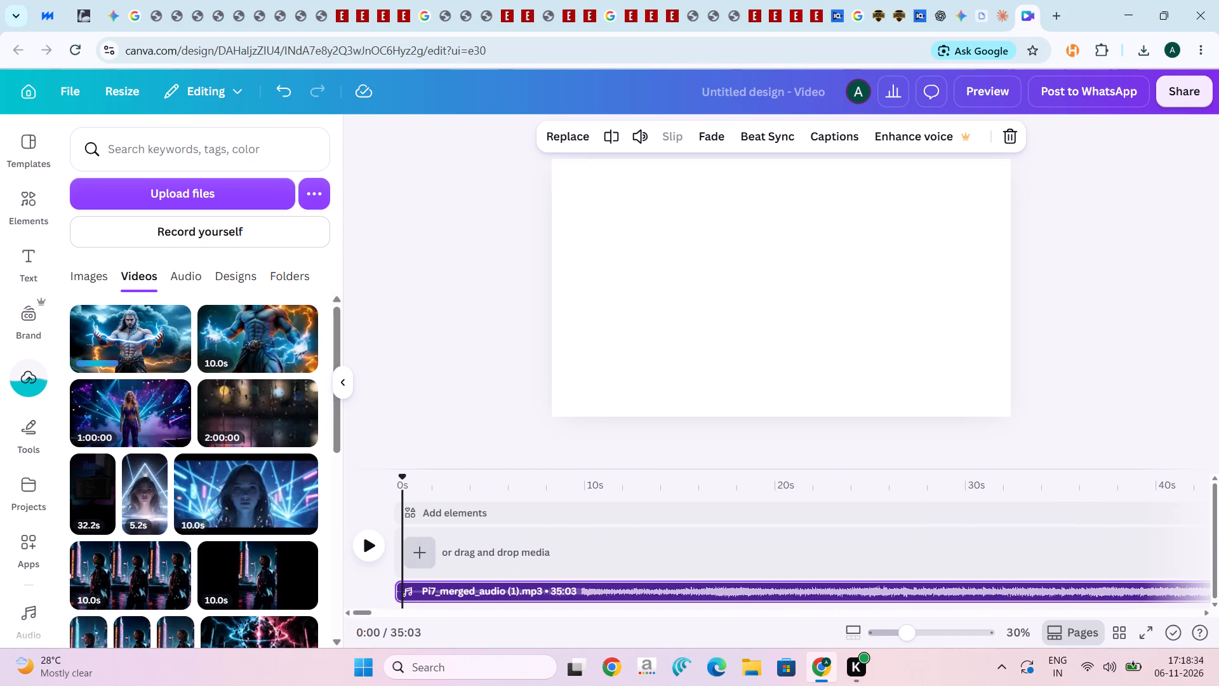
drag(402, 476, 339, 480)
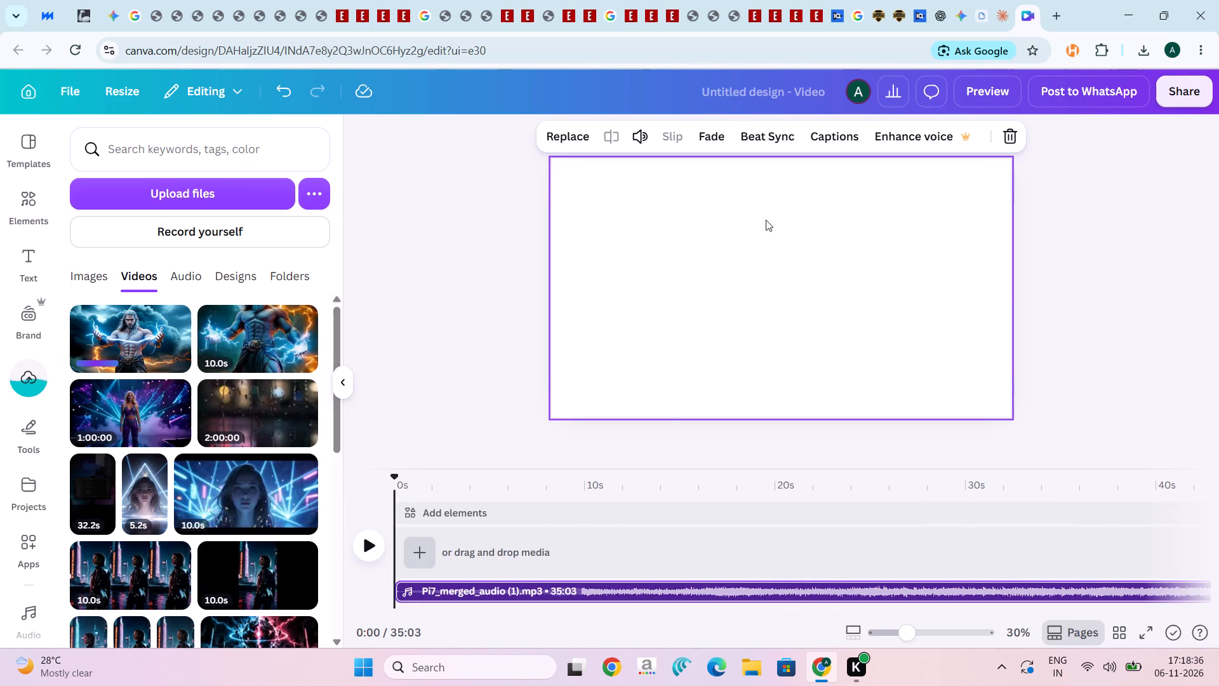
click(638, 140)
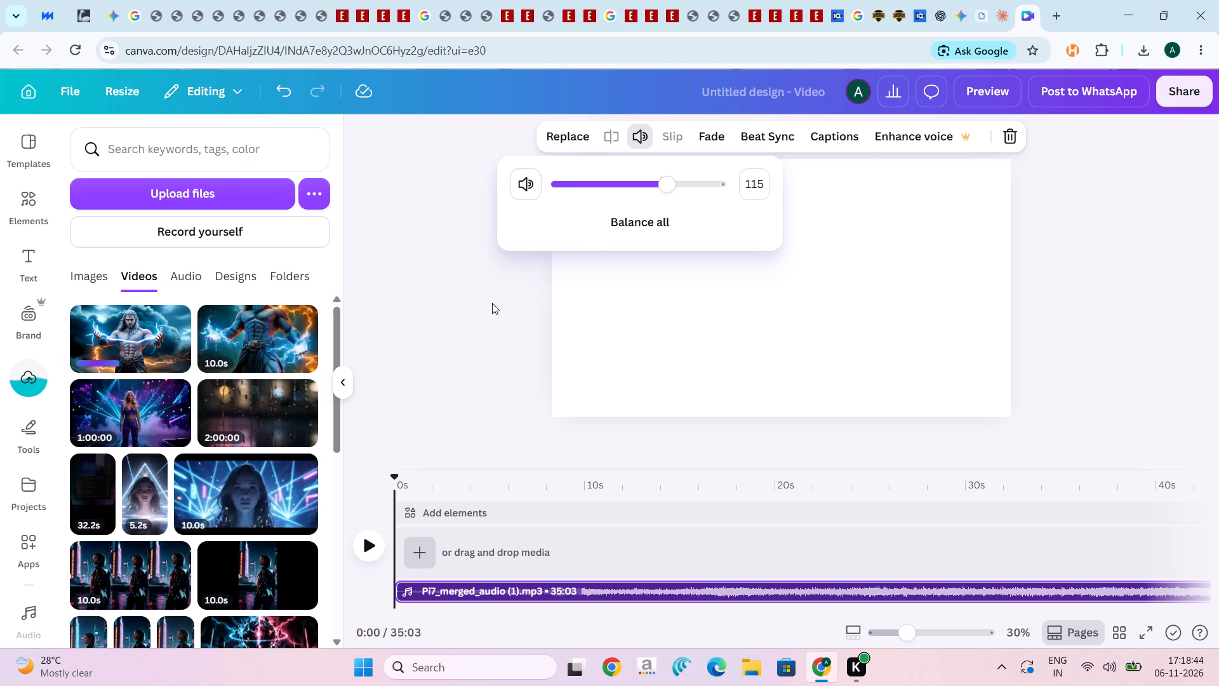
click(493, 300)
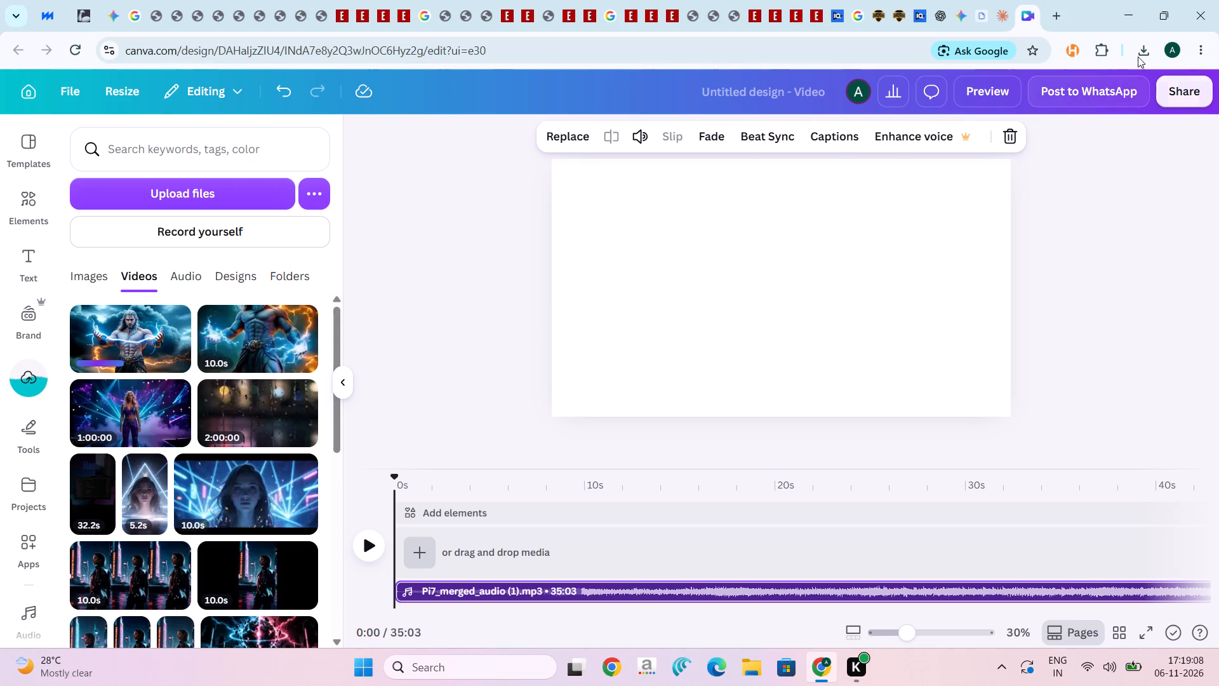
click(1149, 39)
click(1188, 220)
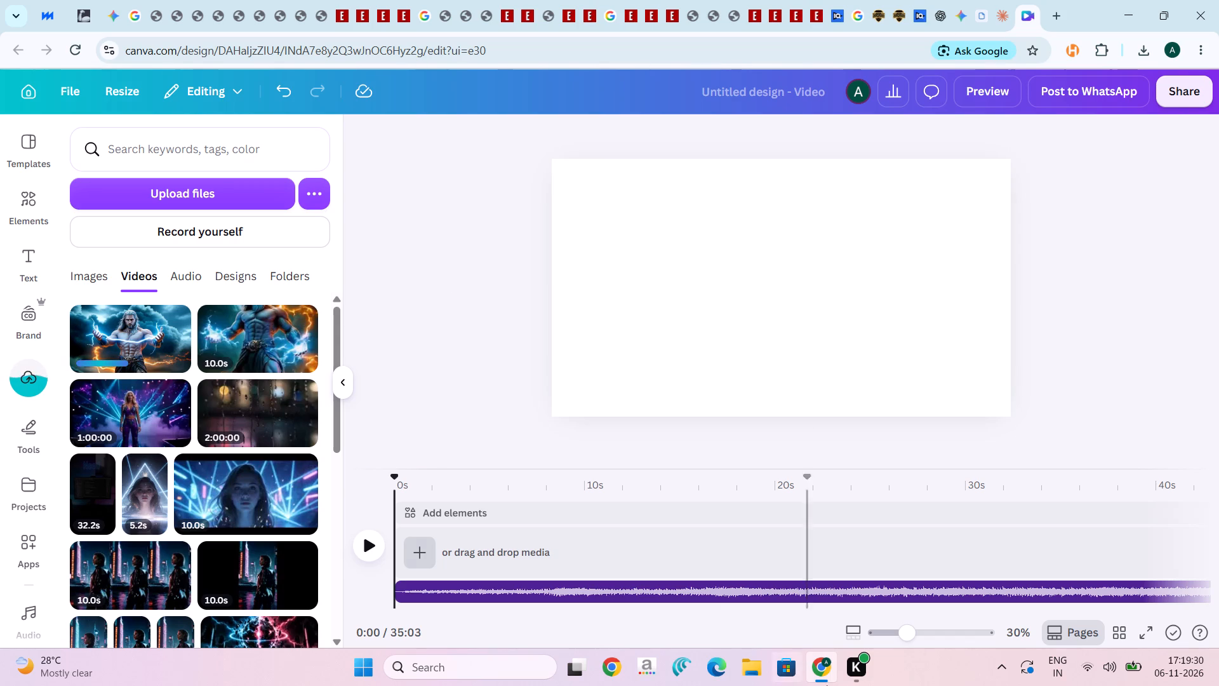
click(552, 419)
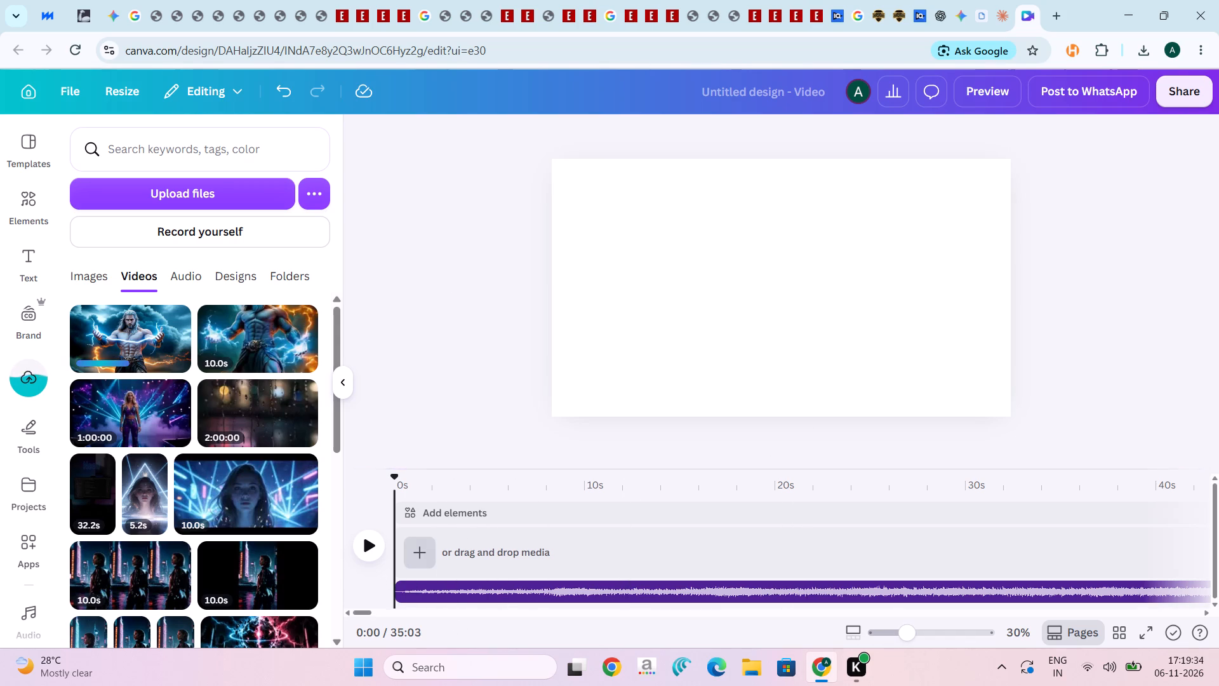
Return the playhead to the start of the timeline and play the merged audio track to judge its loudness.
drag(394, 484, 1156, 520)
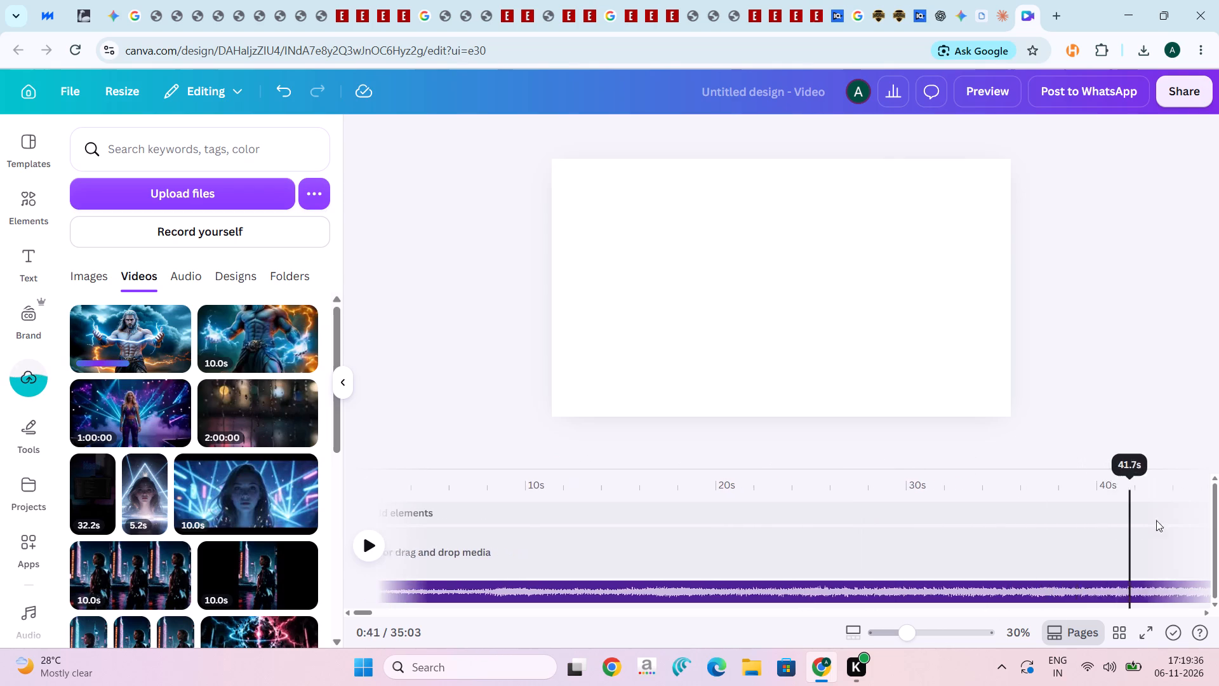
drag(1156, 520, 1079, 523)
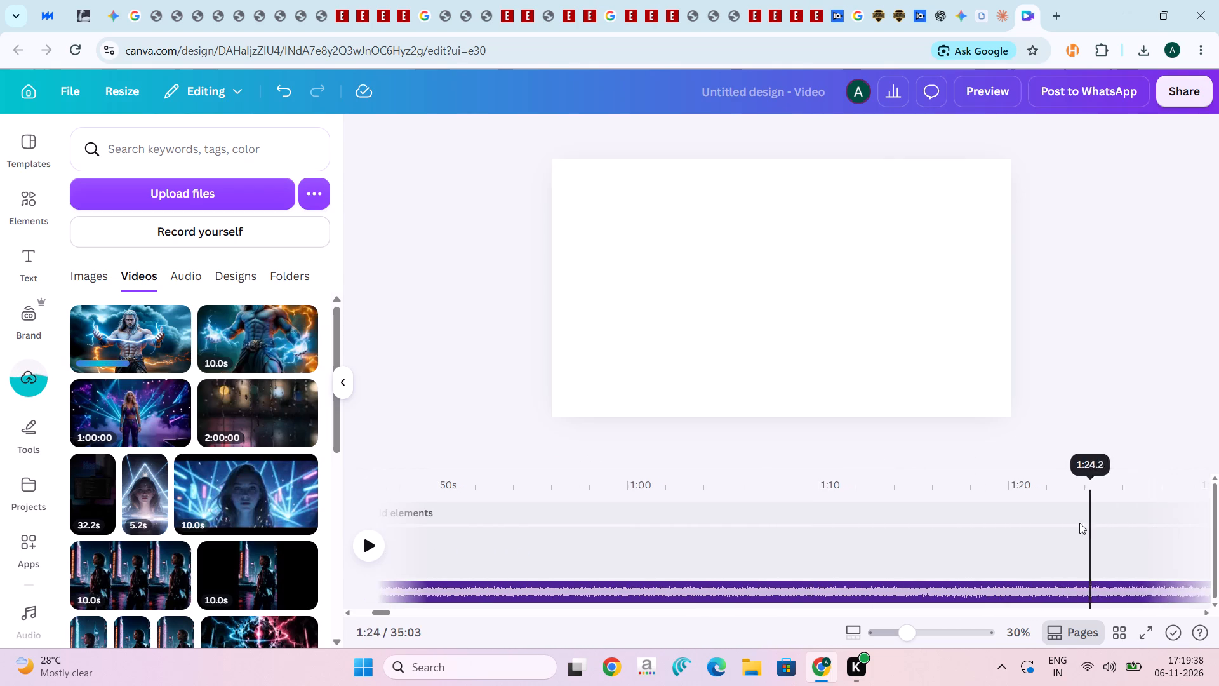
drag(1079, 523, 375, 511)
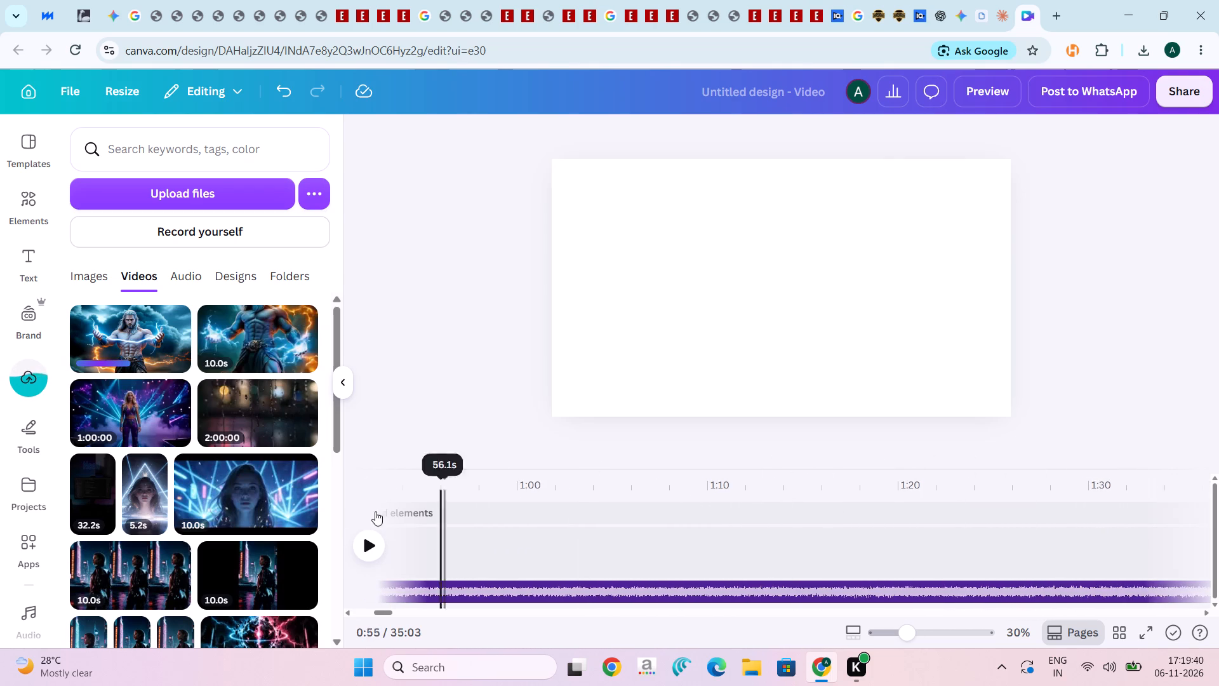
drag(375, 511, 377, 508)
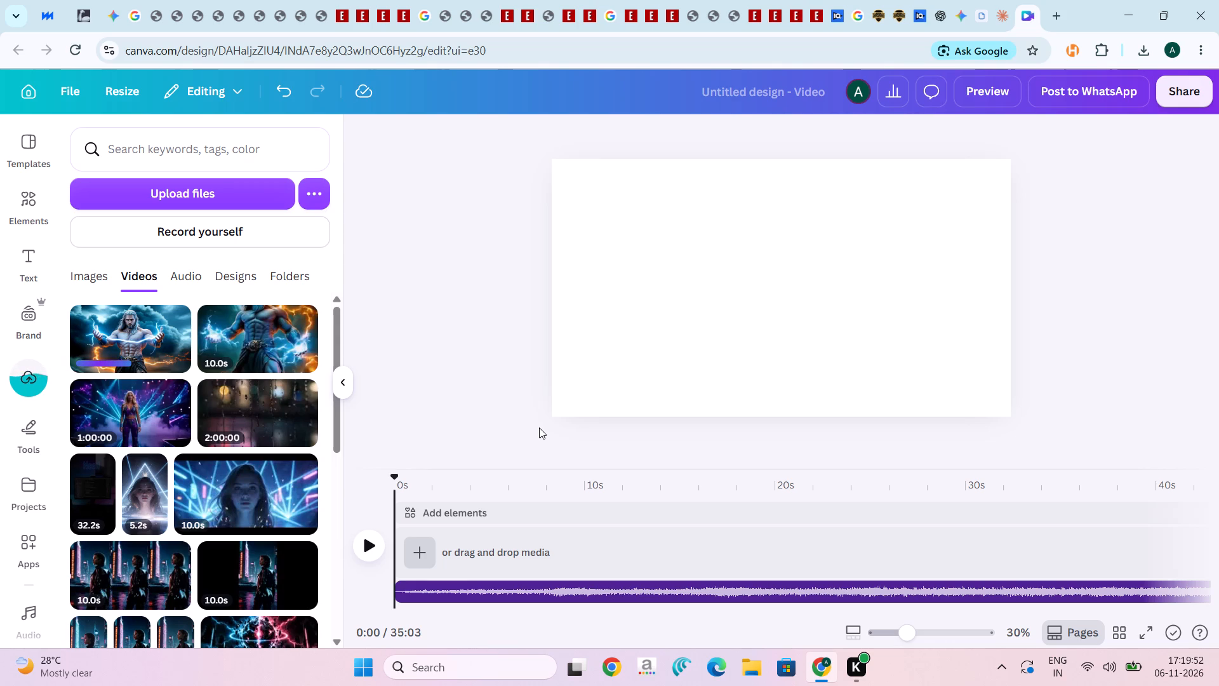
click(371, 546)
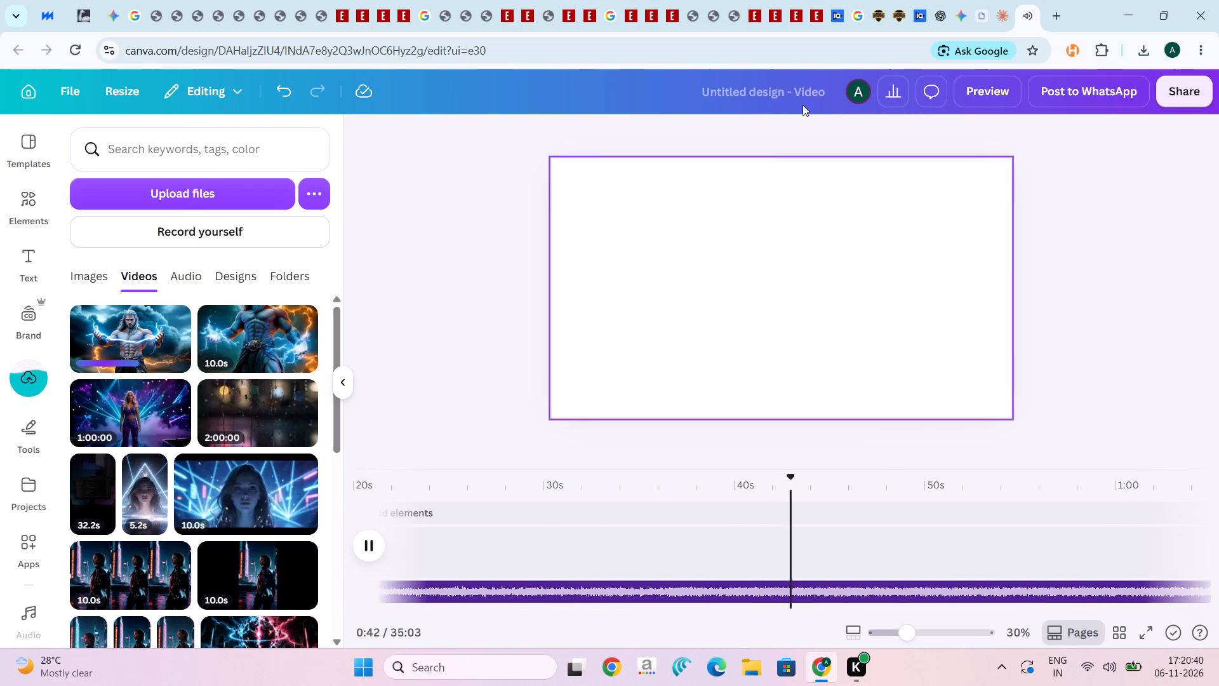
Set the volume of the Pi7_merged_audio (1).mp3 track to 150.
click(841, 598)
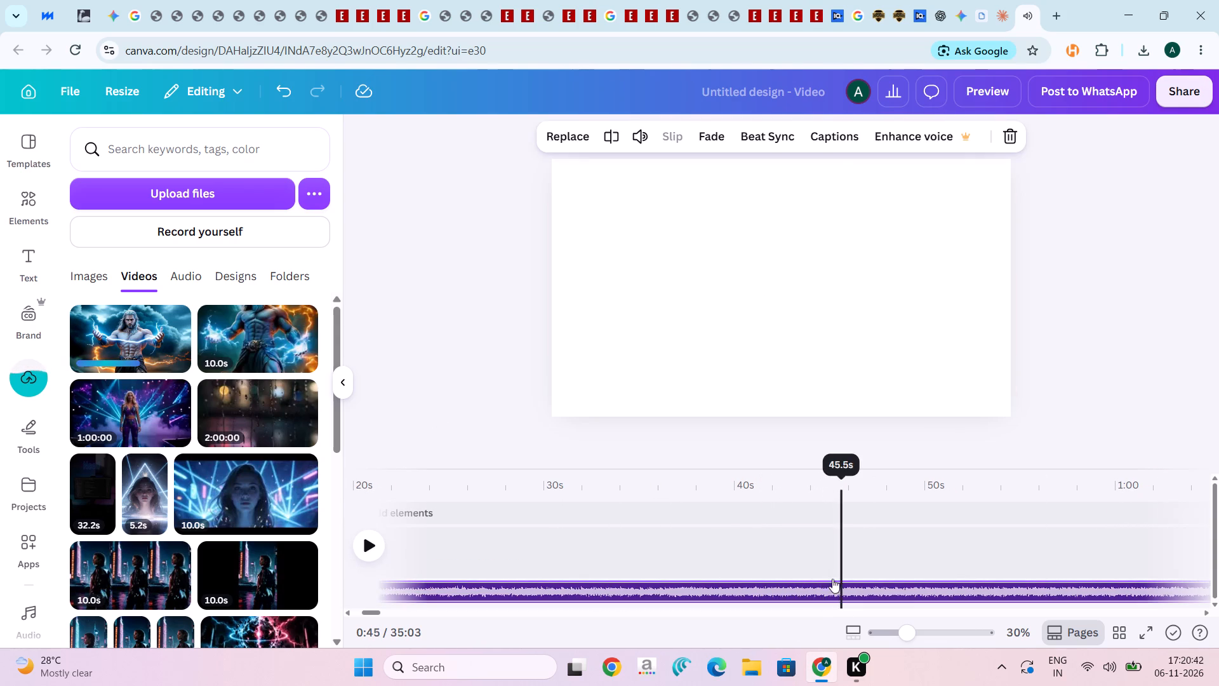
click(644, 145)
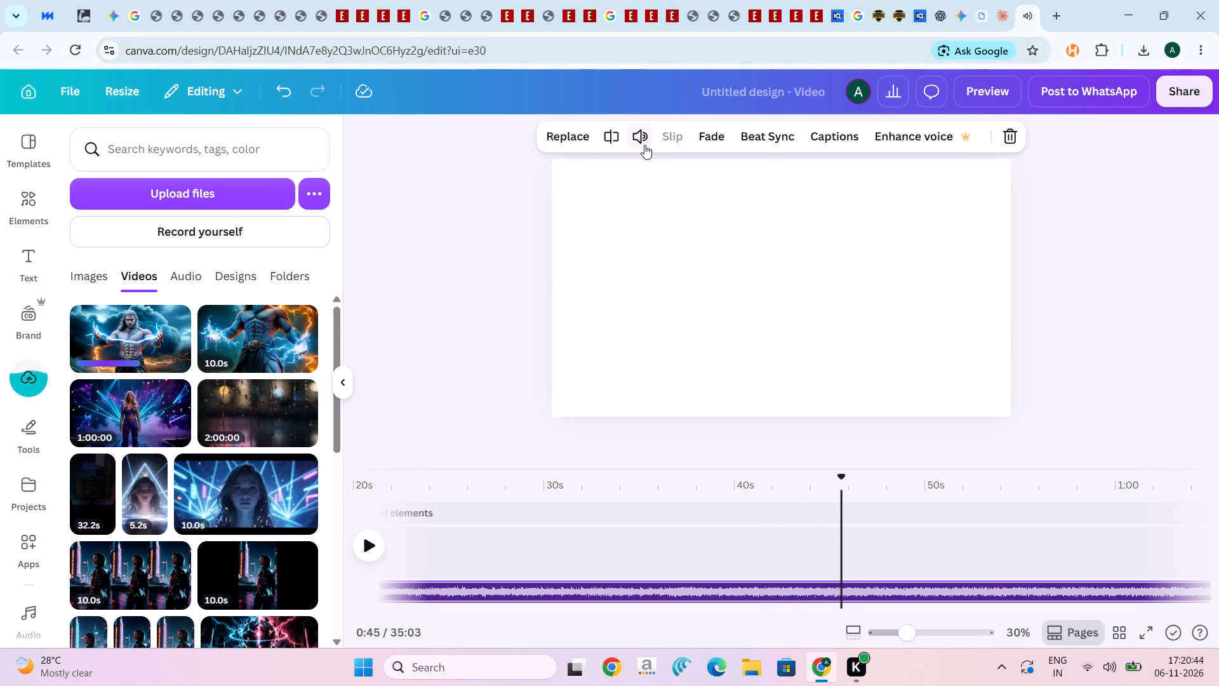
drag(672, 184, 688, 180)
drag(663, 179, 700, 178)
click(761, 185)
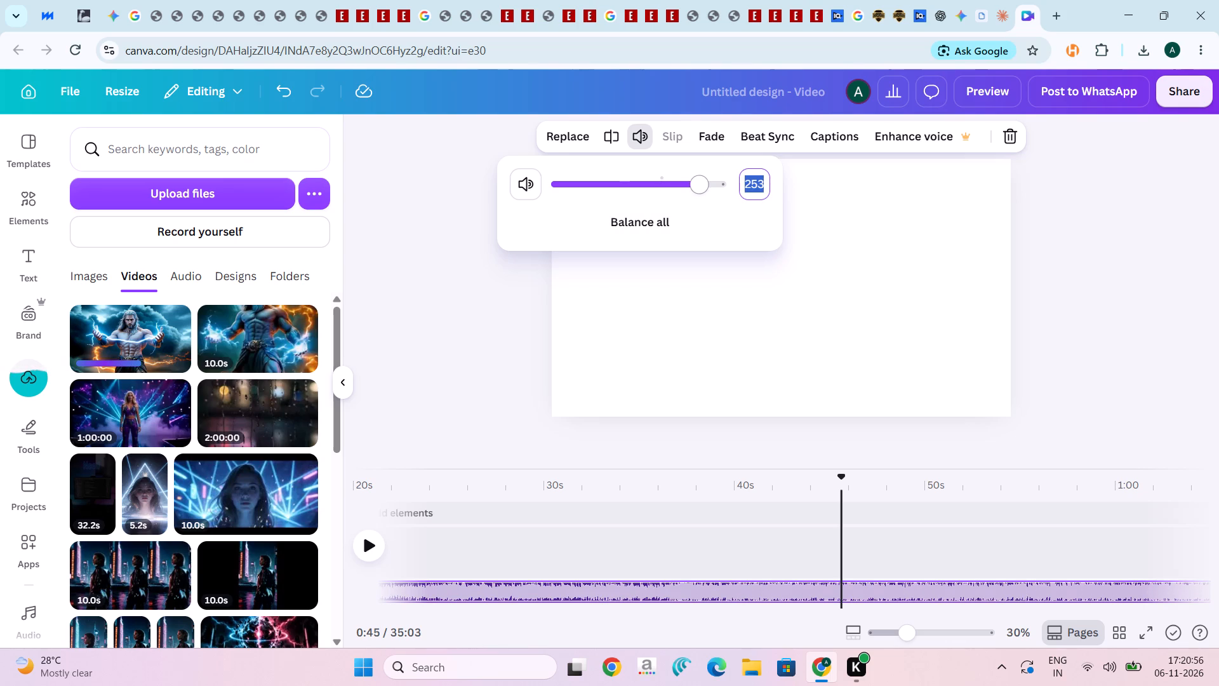
drag(705, 185, 669, 185)
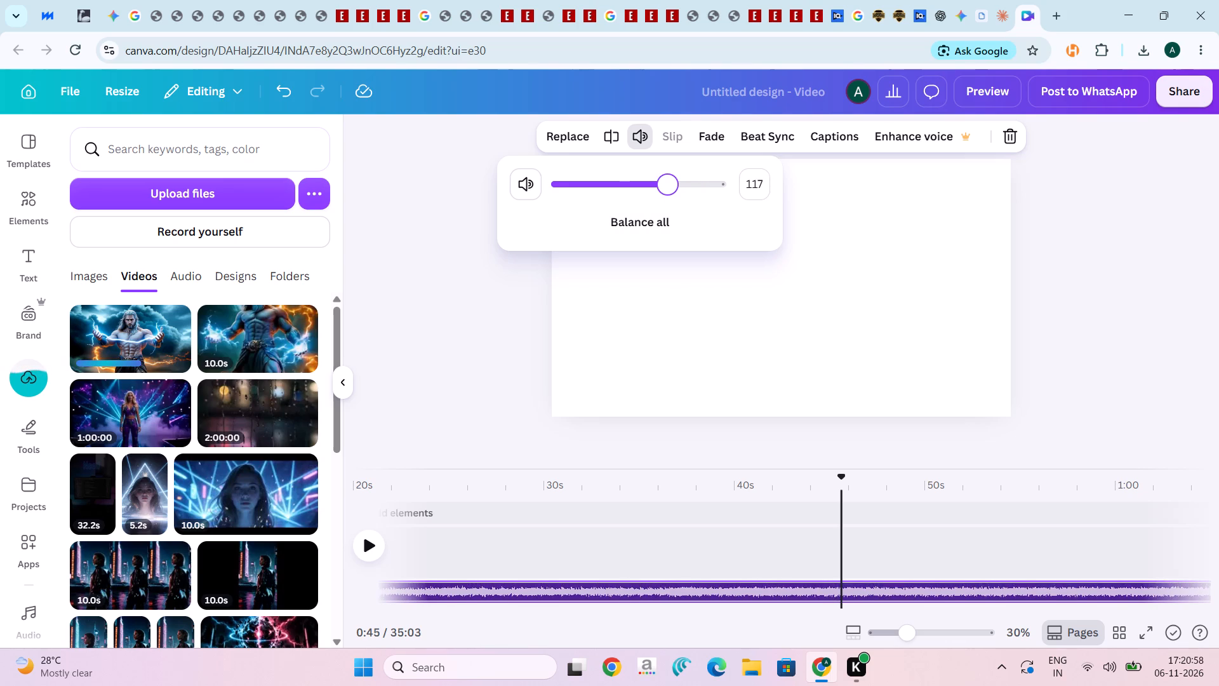
drag(669, 185, 673, 185)
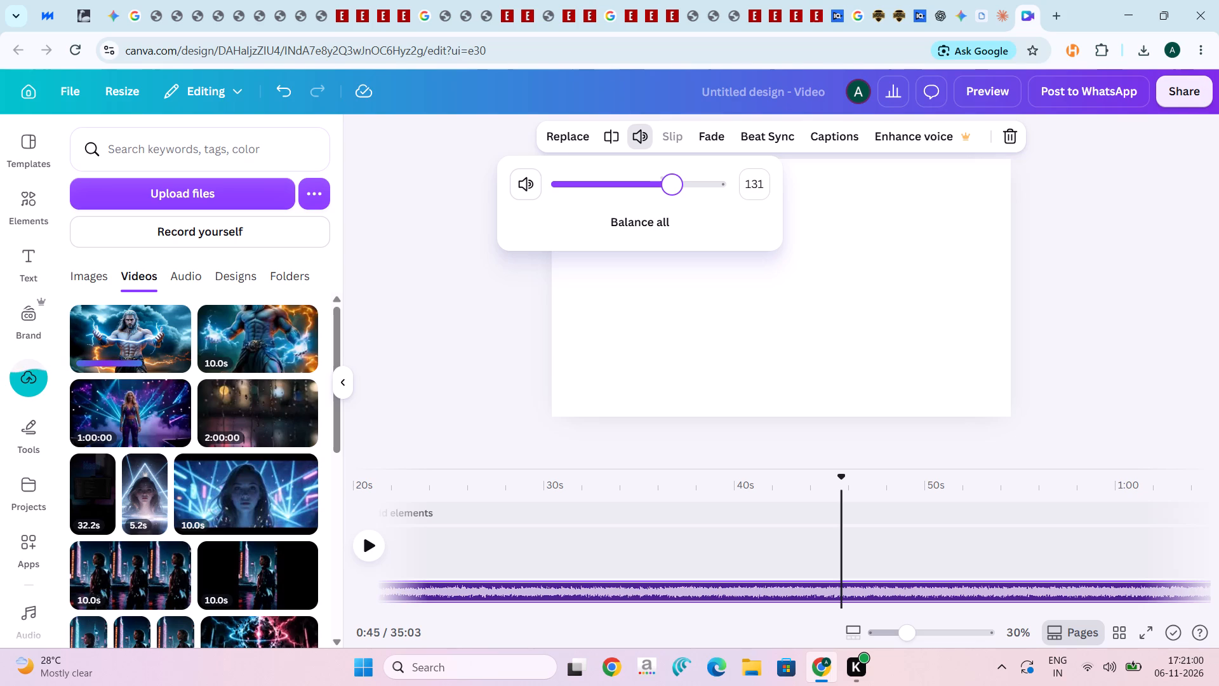
drag(673, 185, 671, 186)
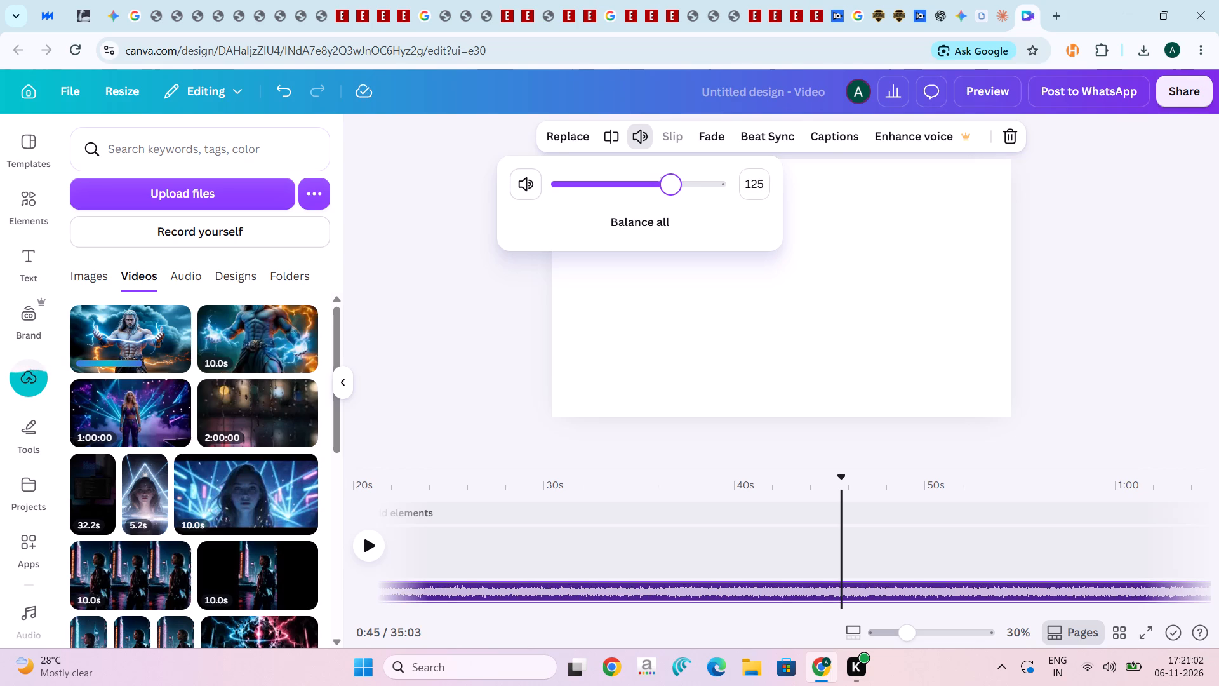
drag(671, 186, 676, 187)
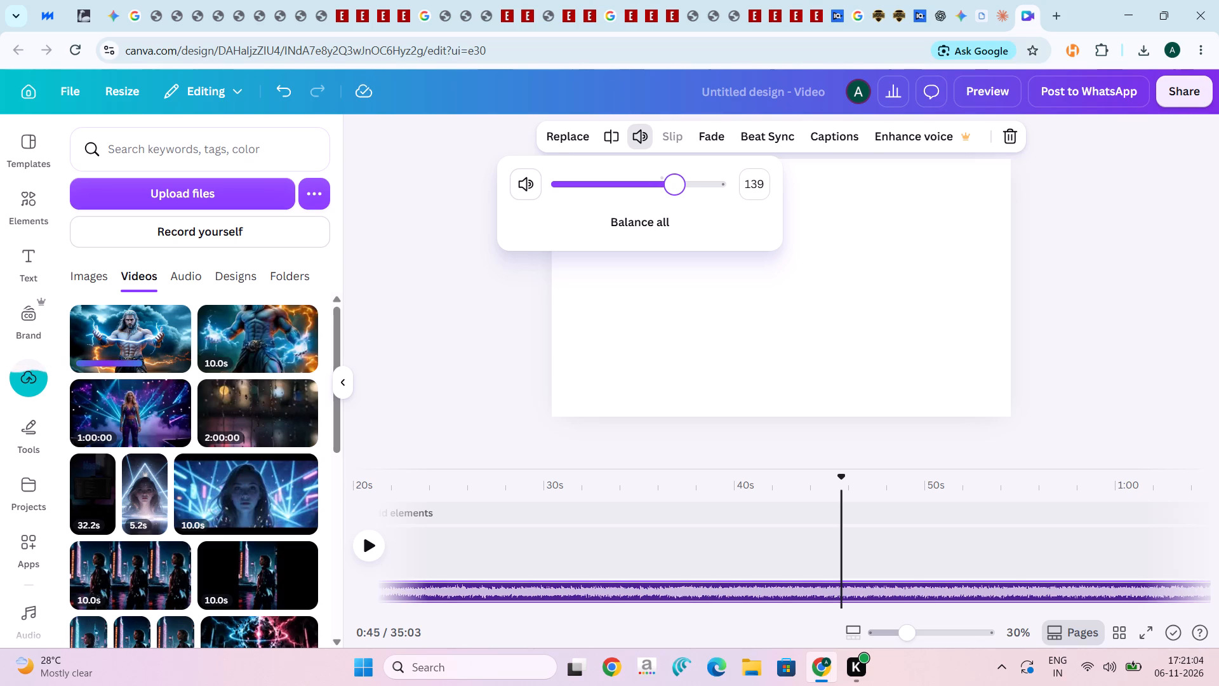
drag(676, 187, 678, 187)
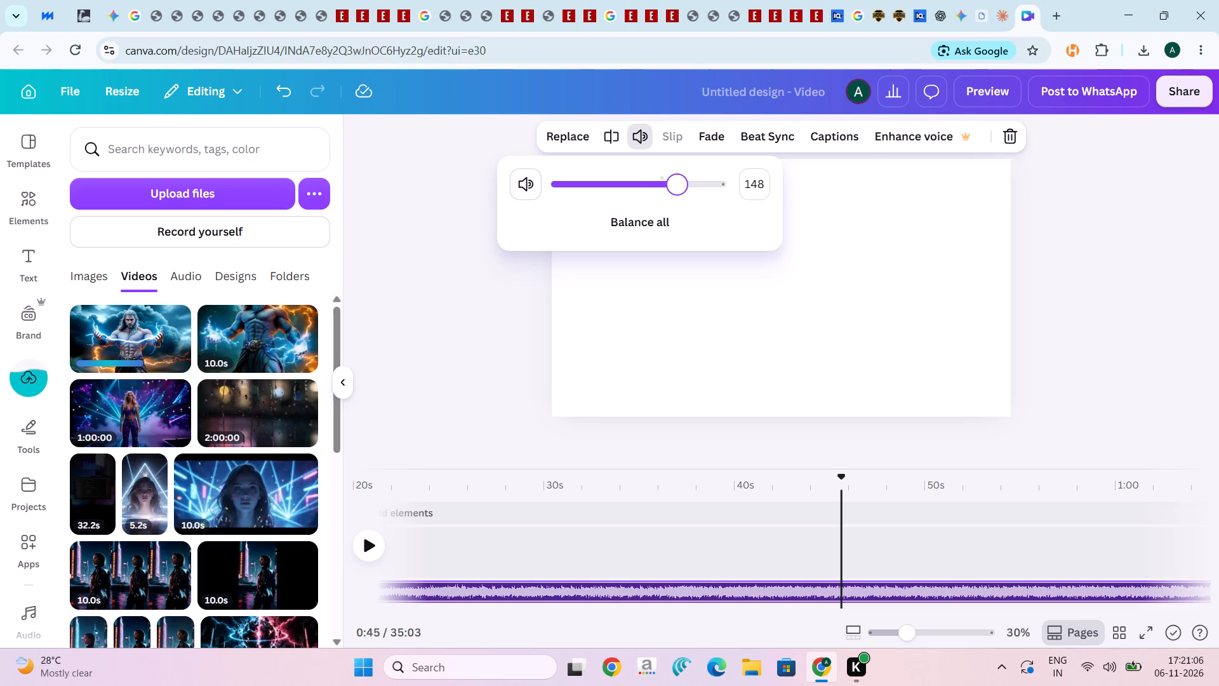
drag(678, 187, 679, 187)
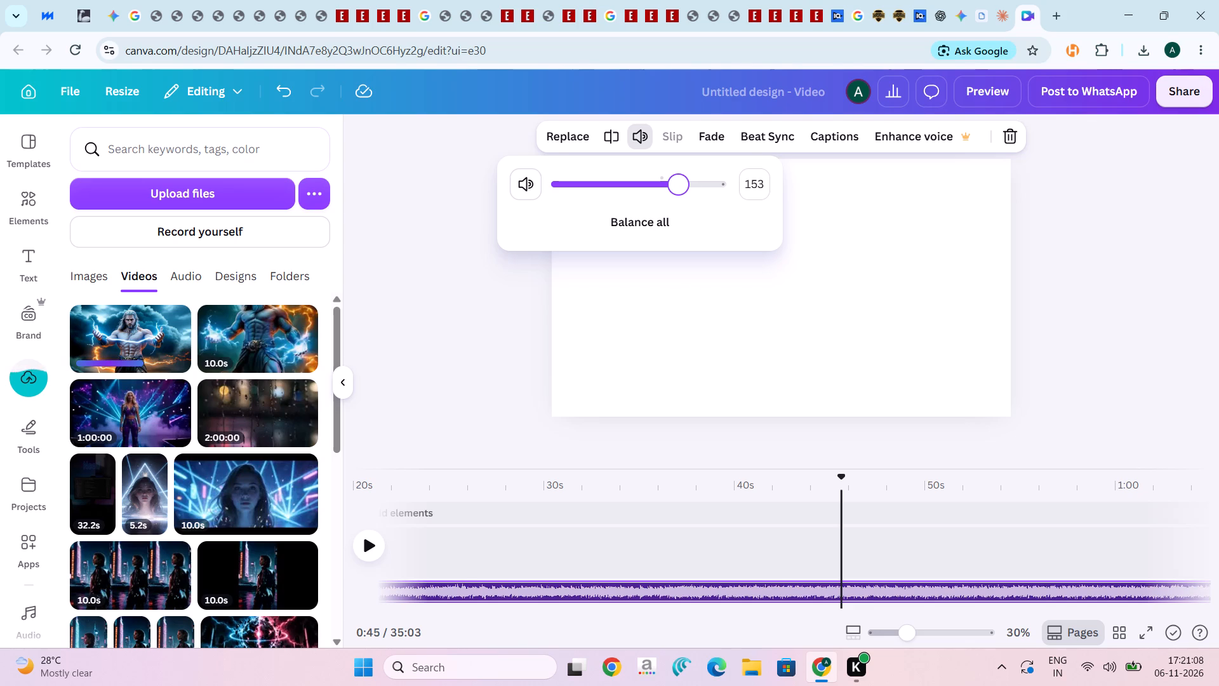
drag(679, 187, 677, 187)
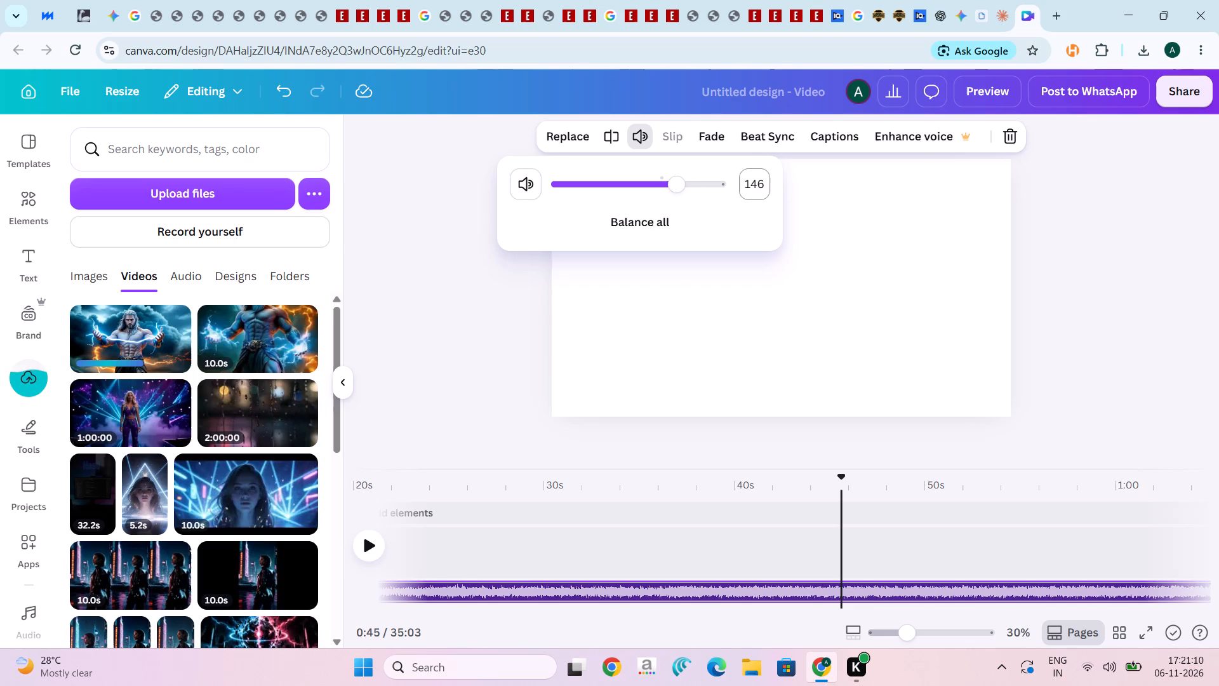
click(751, 182)
click(760, 184)
click(768, 189)
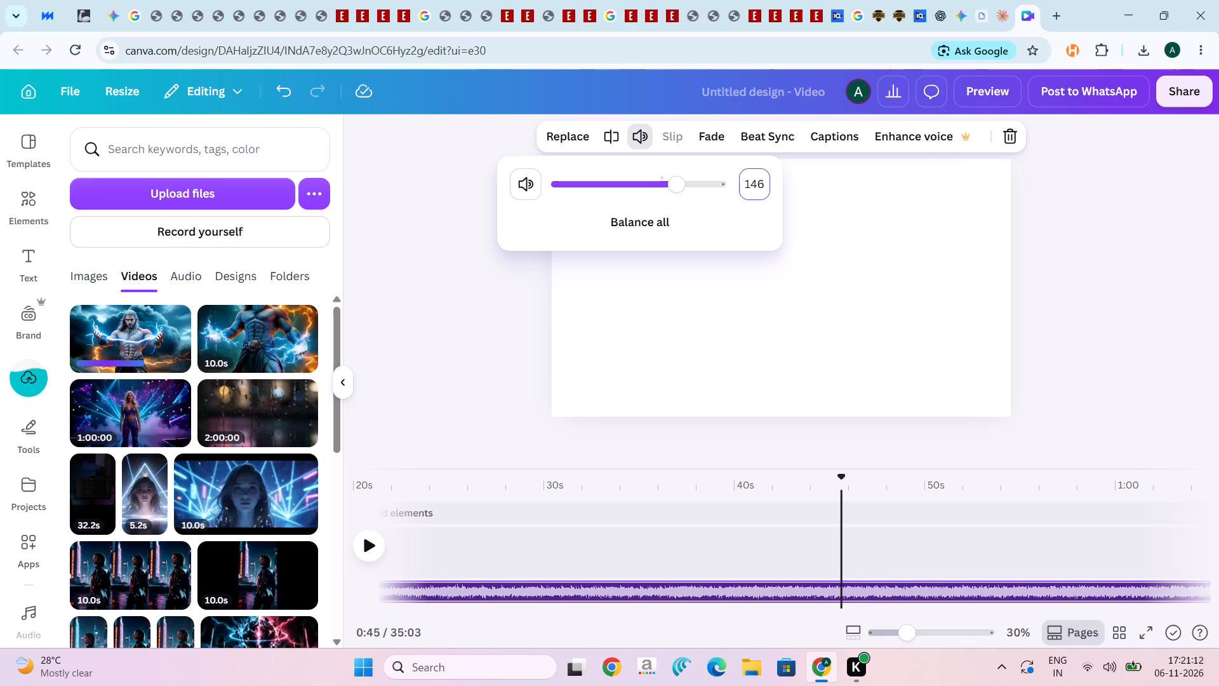
key(BackSpace)
key(BackSpace)
text(50)
key(Return)
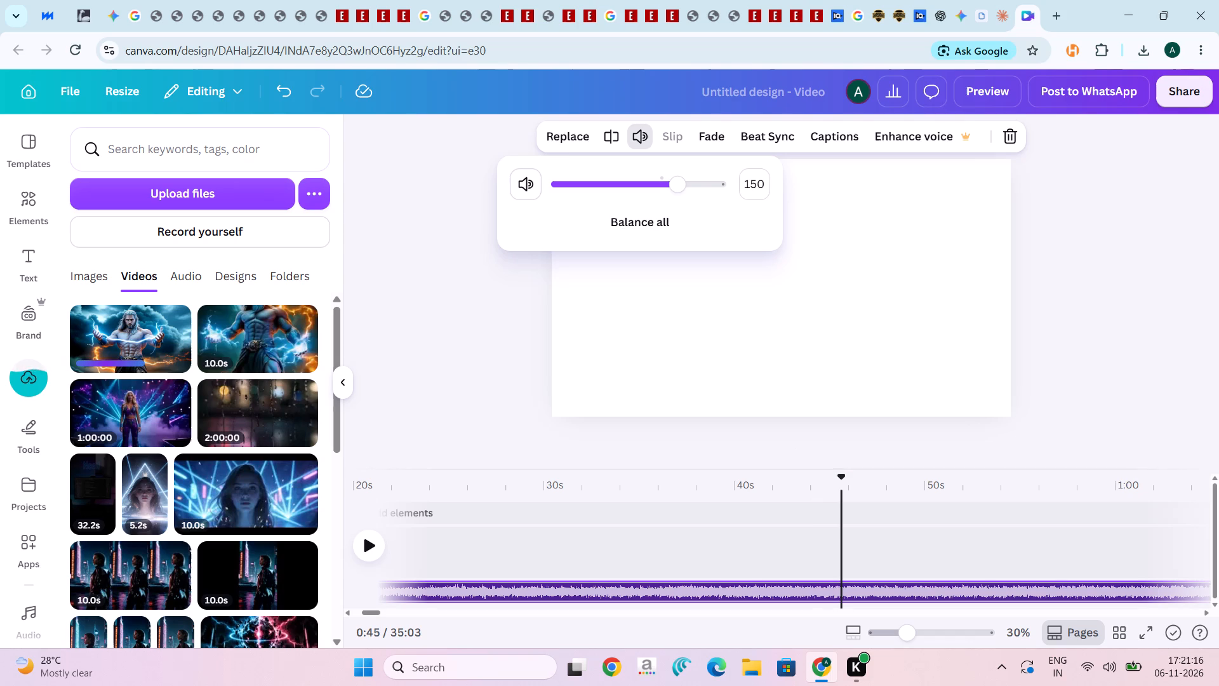
Play the merged audio again from around the 40-second mark and recheck its volume setting.
drag(844, 481, 676, 490)
click(372, 538)
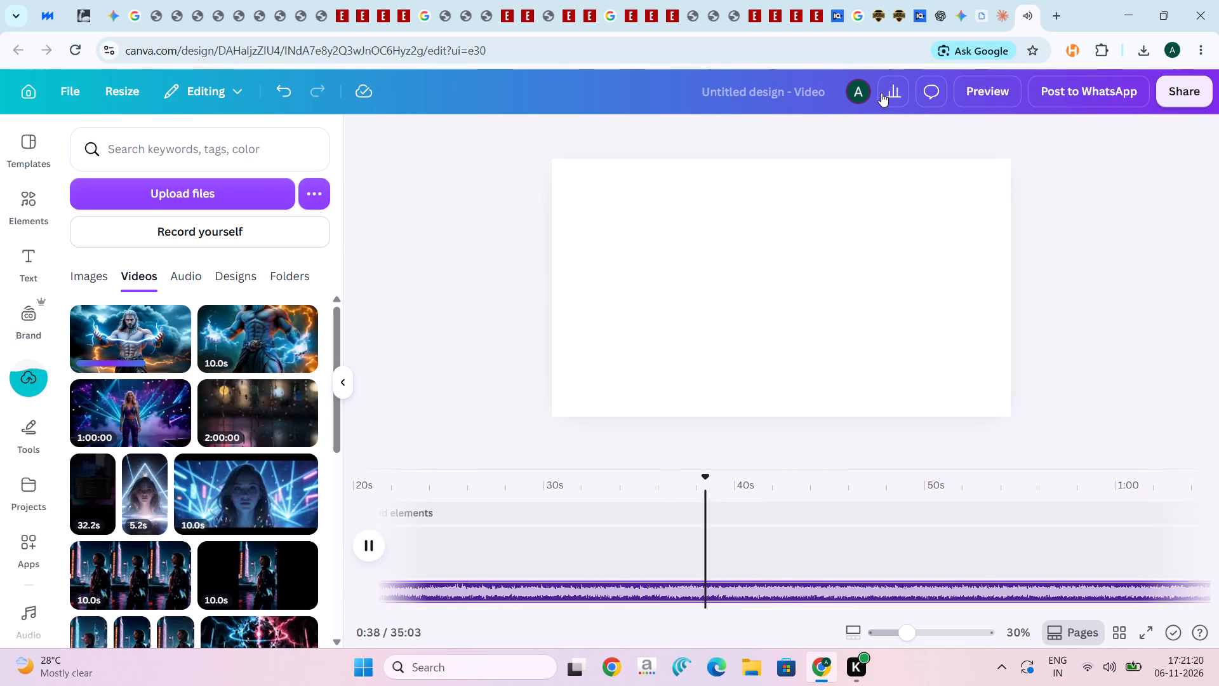
click(786, 586)
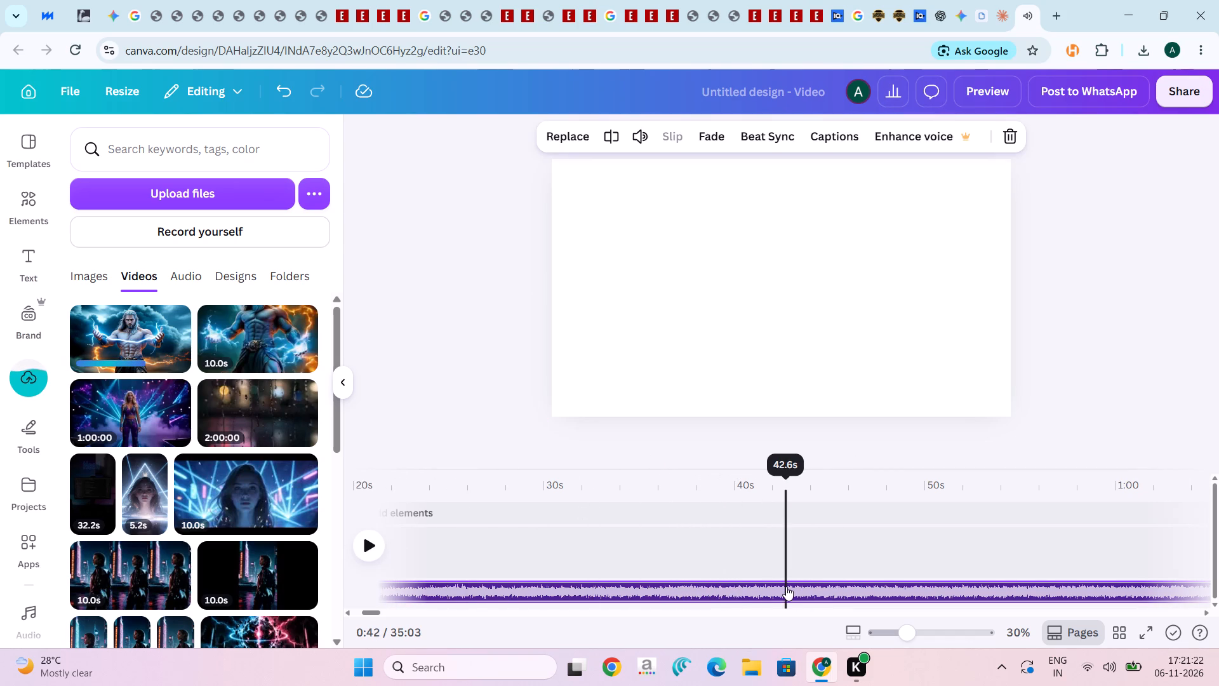
click(644, 140)
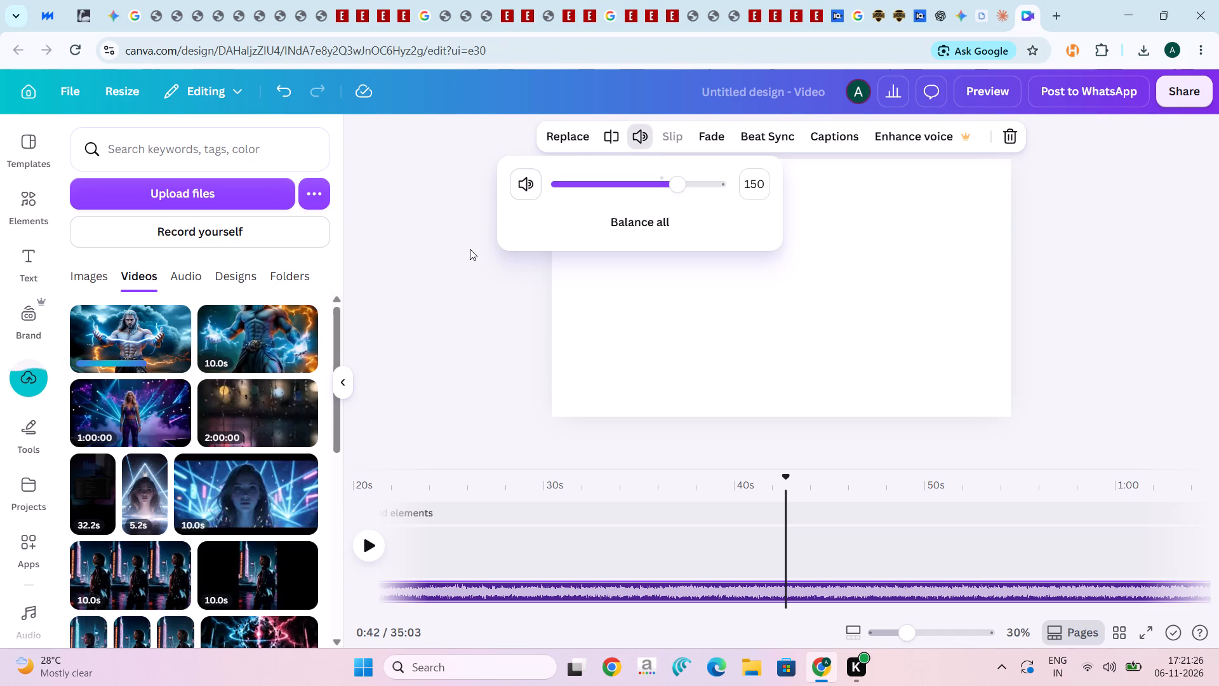
key(Return)
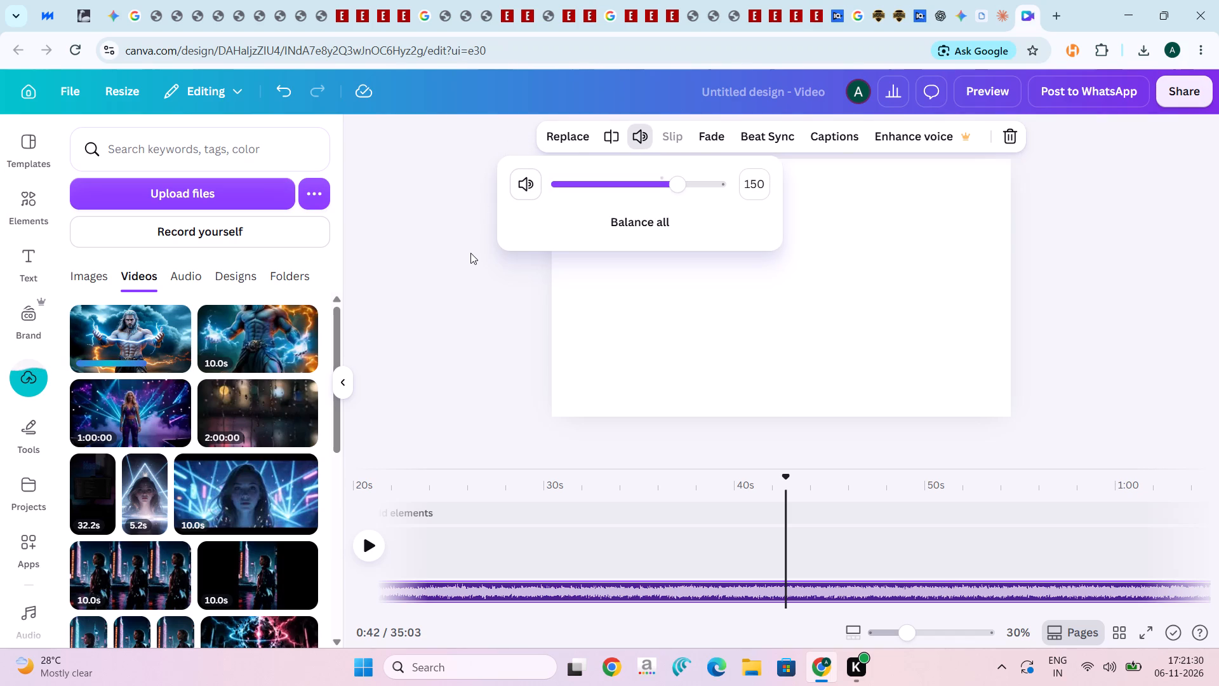
click(470, 253)
click(366, 545)
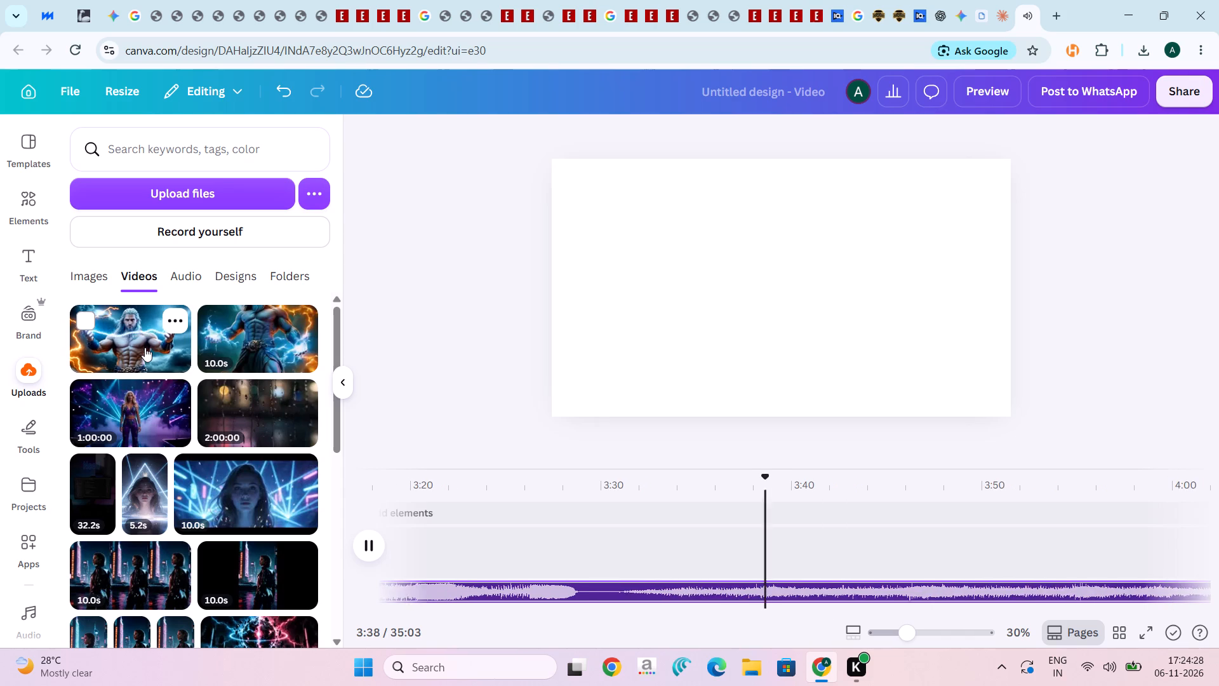
Add the uploaded 36-minute lightning-figure loop video to the timeline's video track.
click(145, 347)
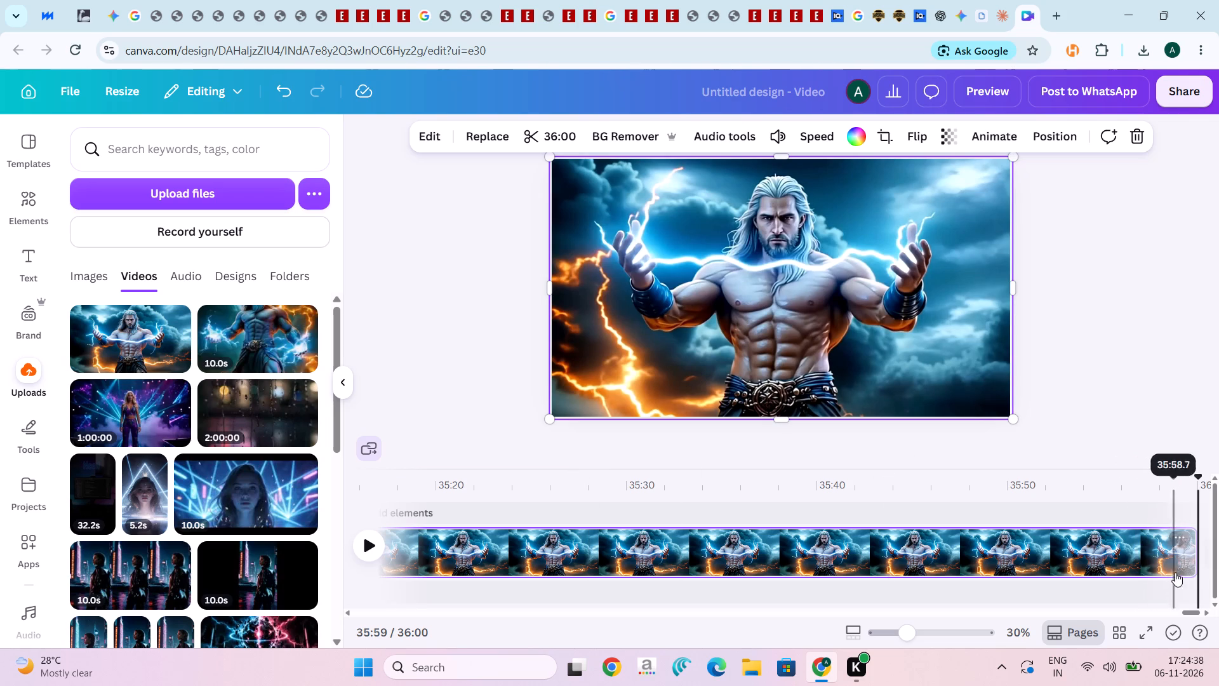
Trim the end of the lightning-figure loop video to 35:03 so it finishes together with the merged audio track.
drag(1192, 562, 1119, 570)
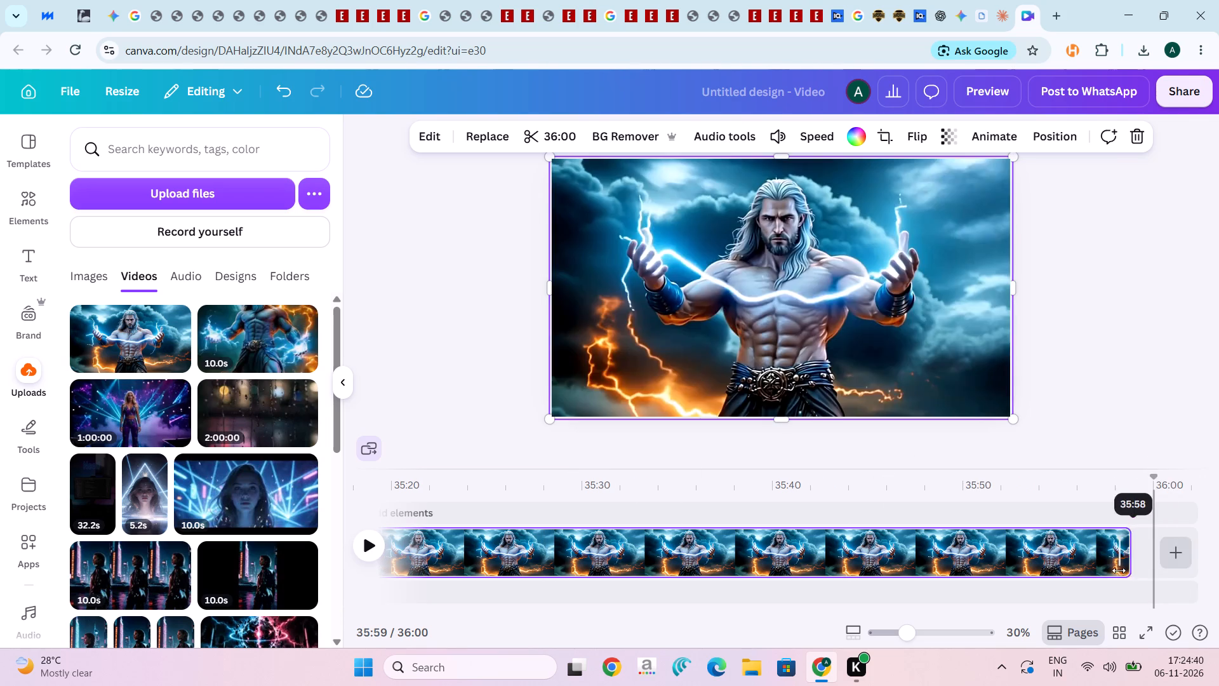
drag(1119, 570, 432, 548)
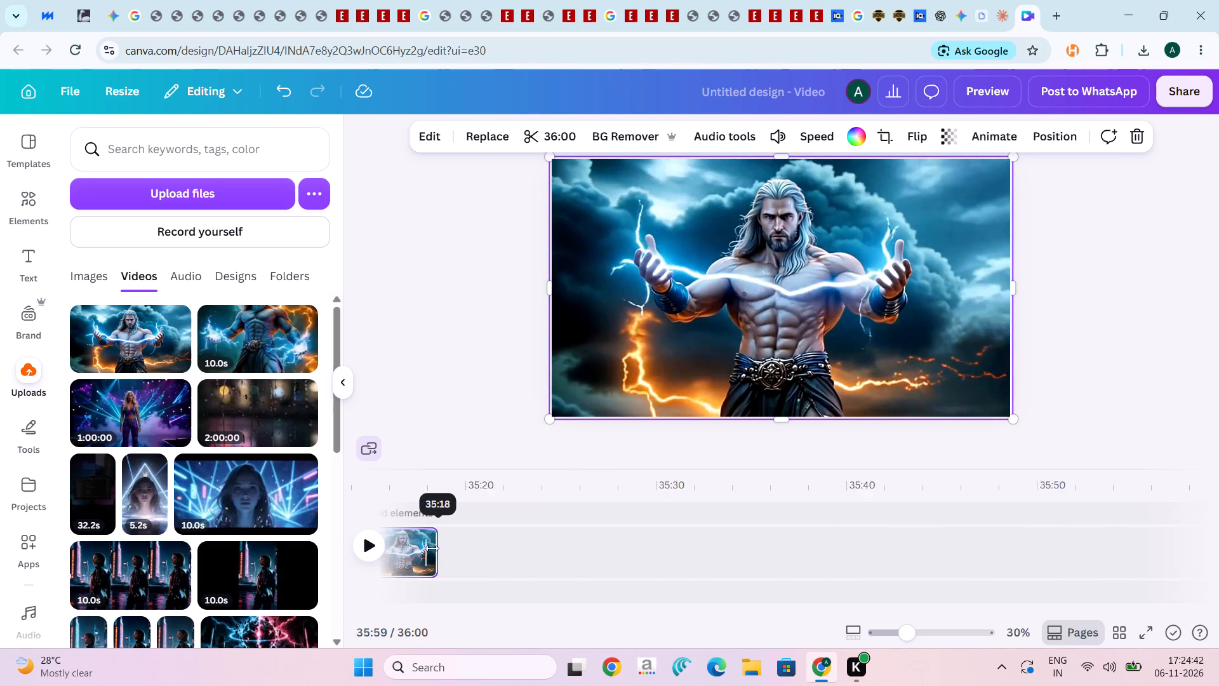
drag(432, 548, 538, 565)
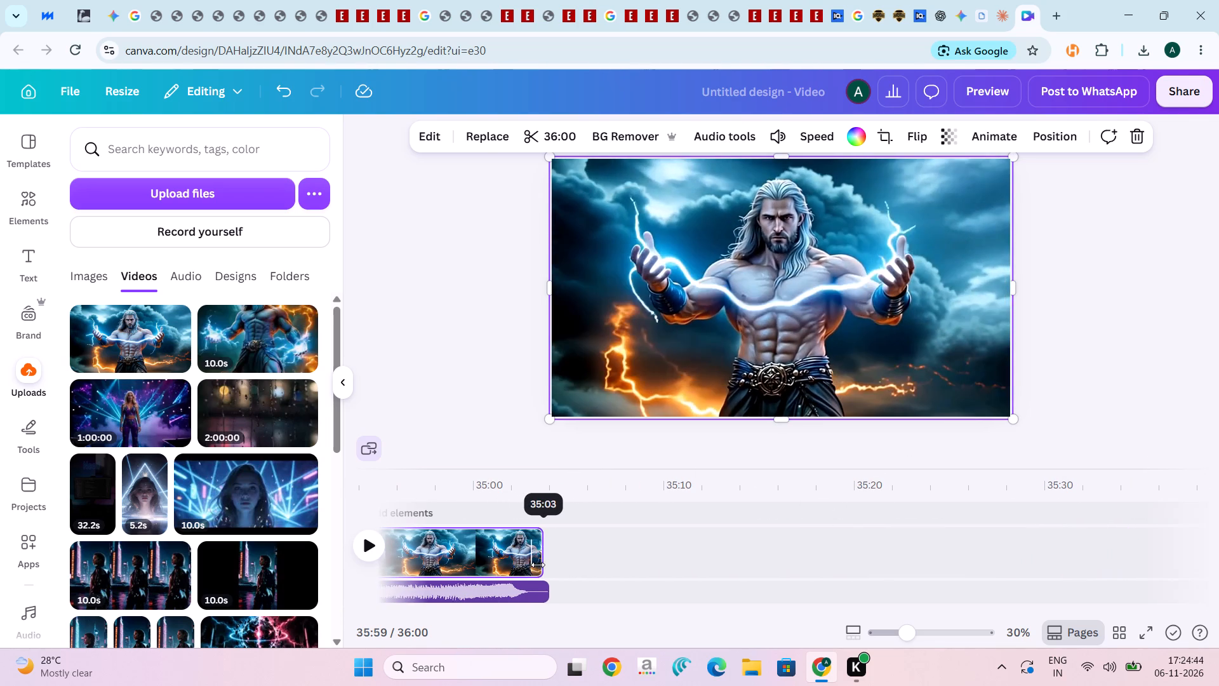
drag(538, 565, 543, 565)
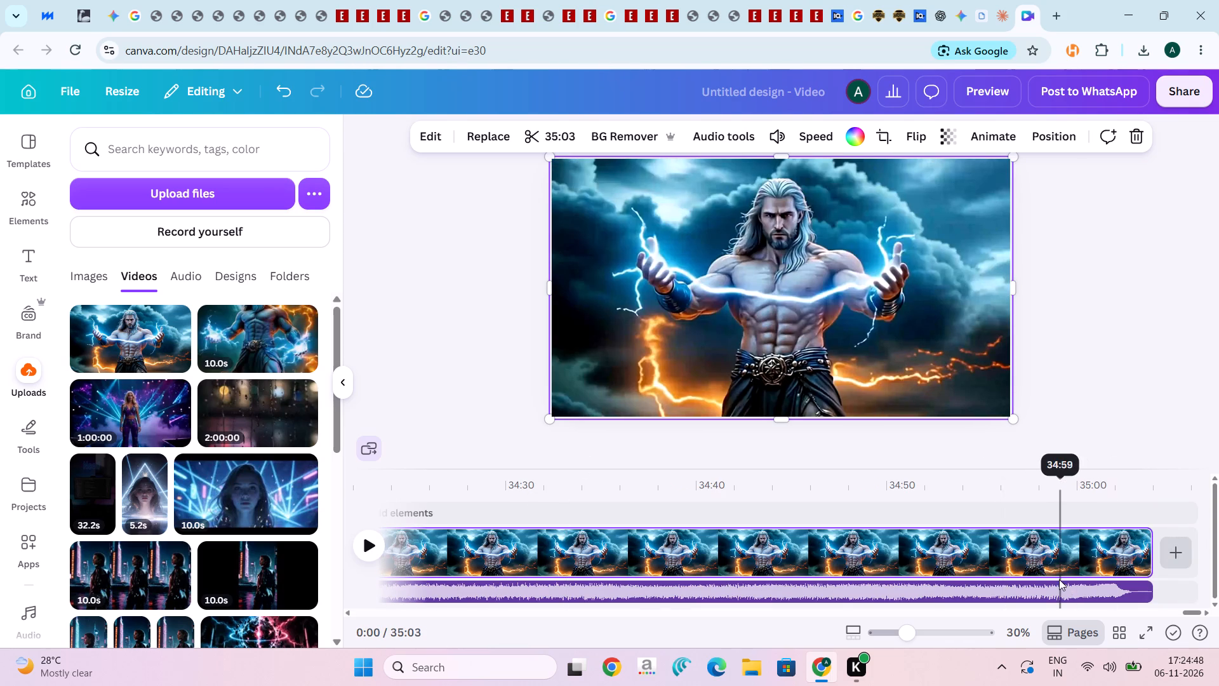
Play the last seconds of the timeline several times, including from about 34:58 and 34:52, to check how video and audio end.
click(1055, 573)
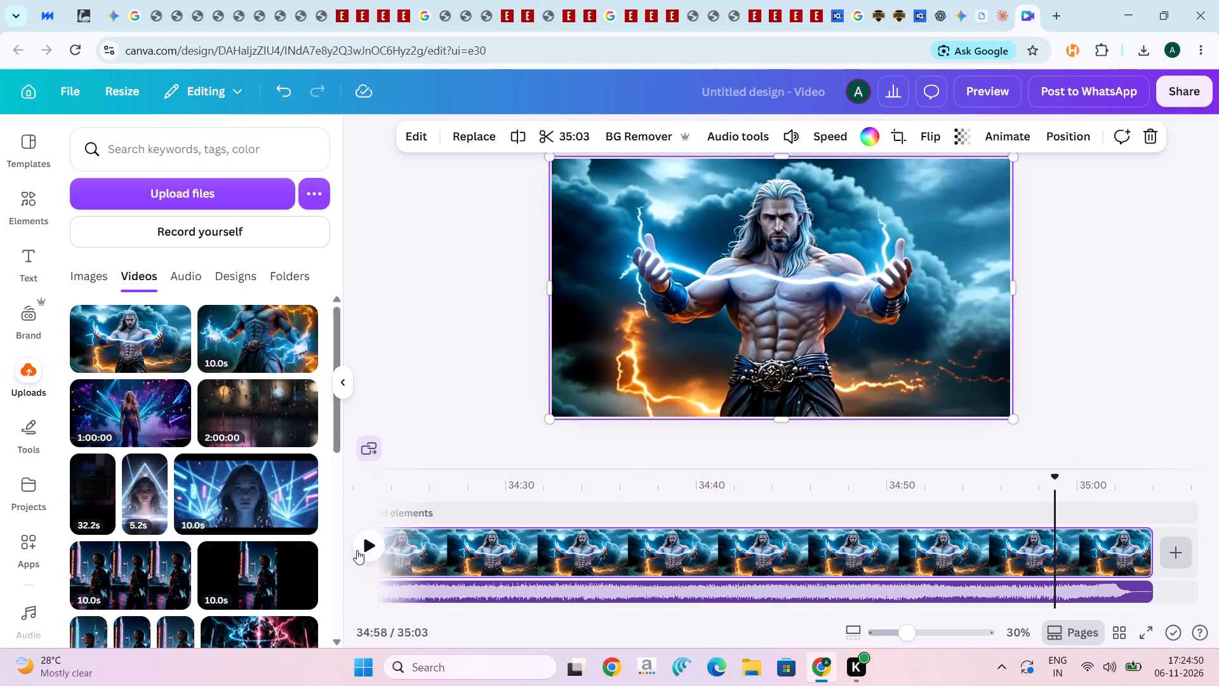
click(357, 551)
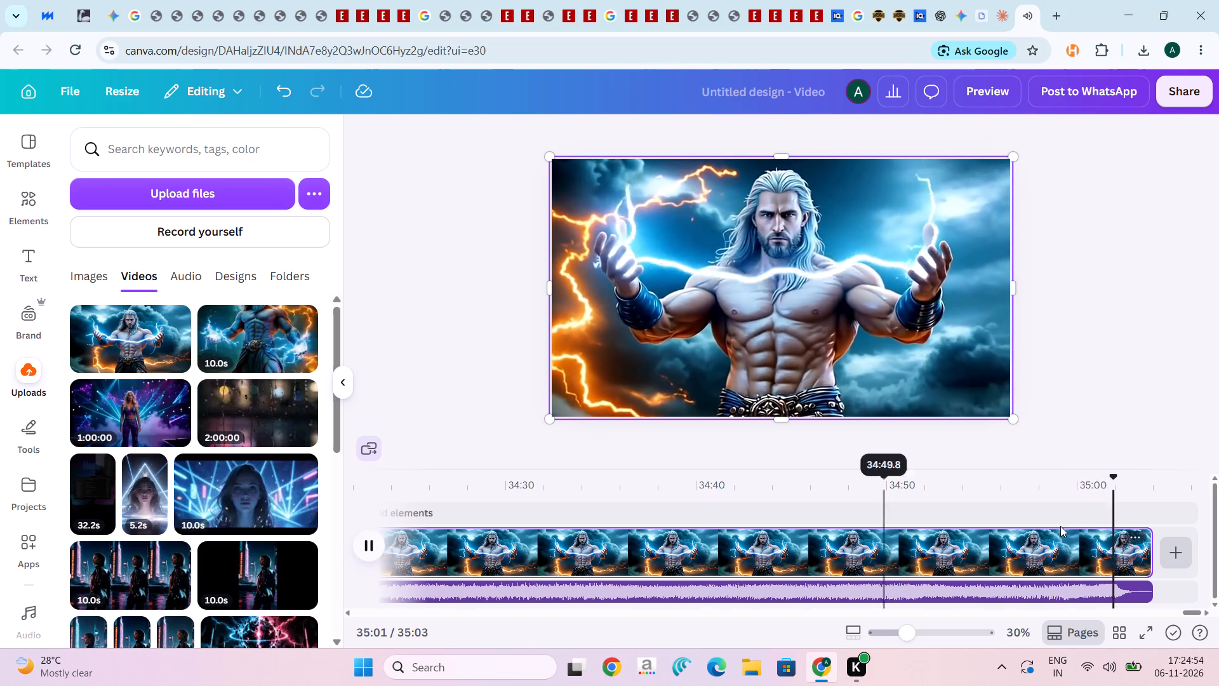
drag(1133, 478, 943, 520)
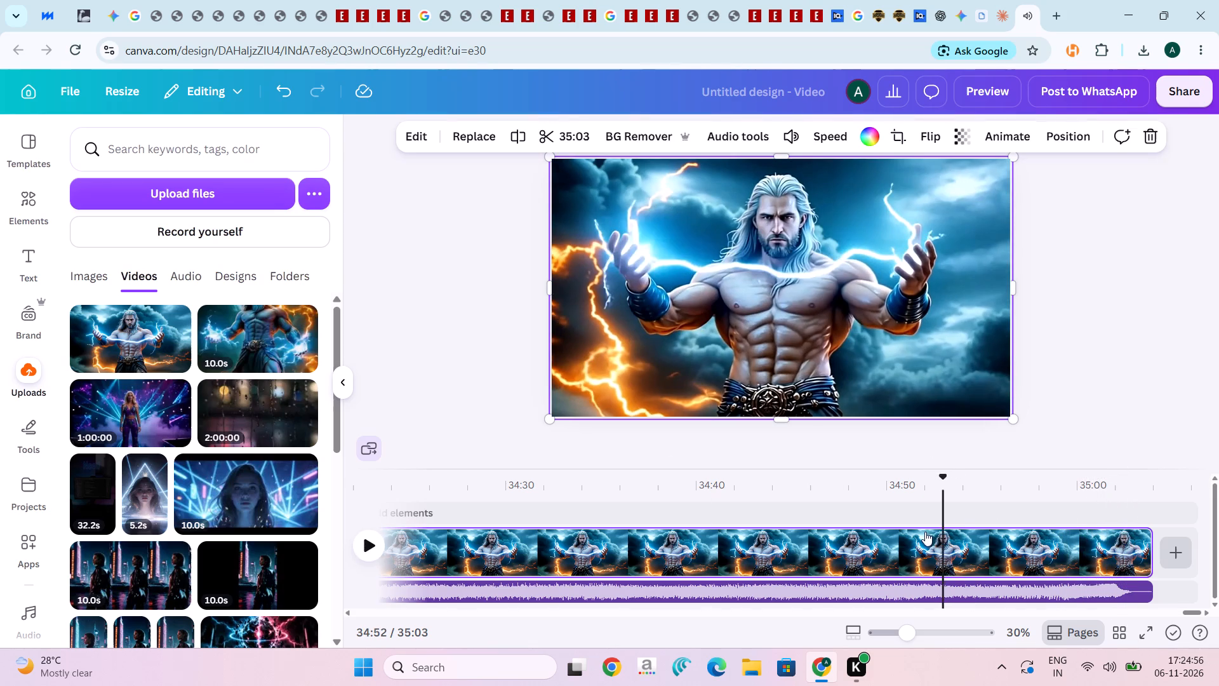
click(365, 546)
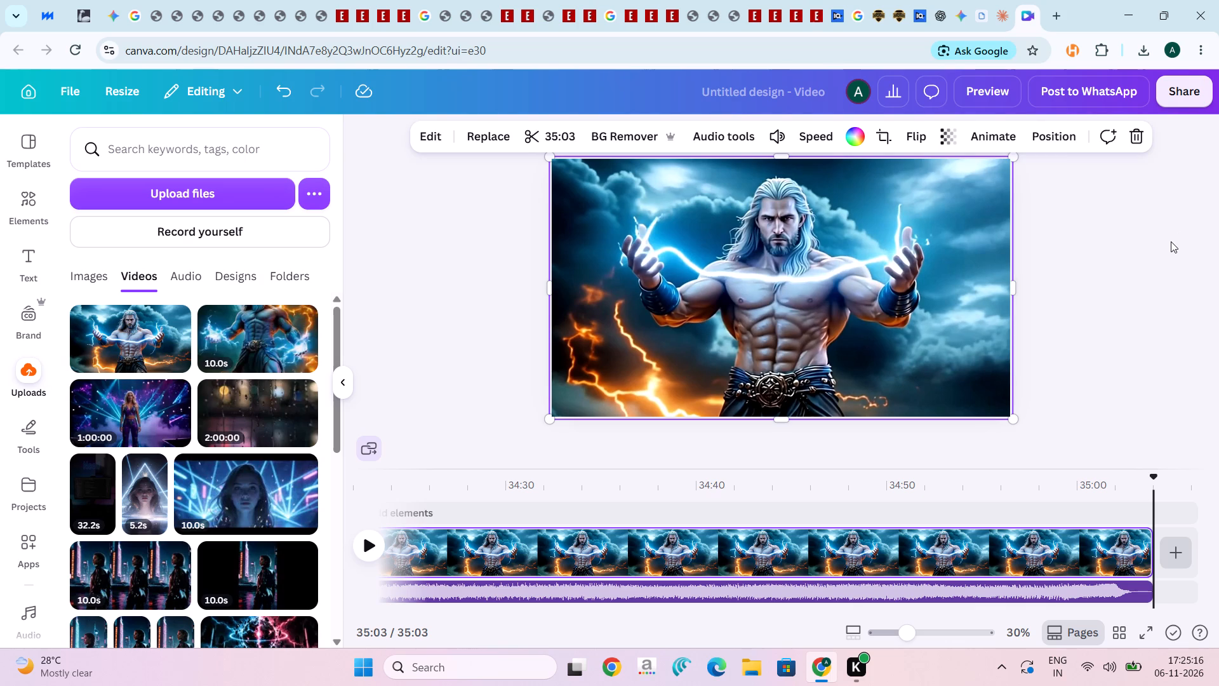
drag(1156, 477, 1150, 476)
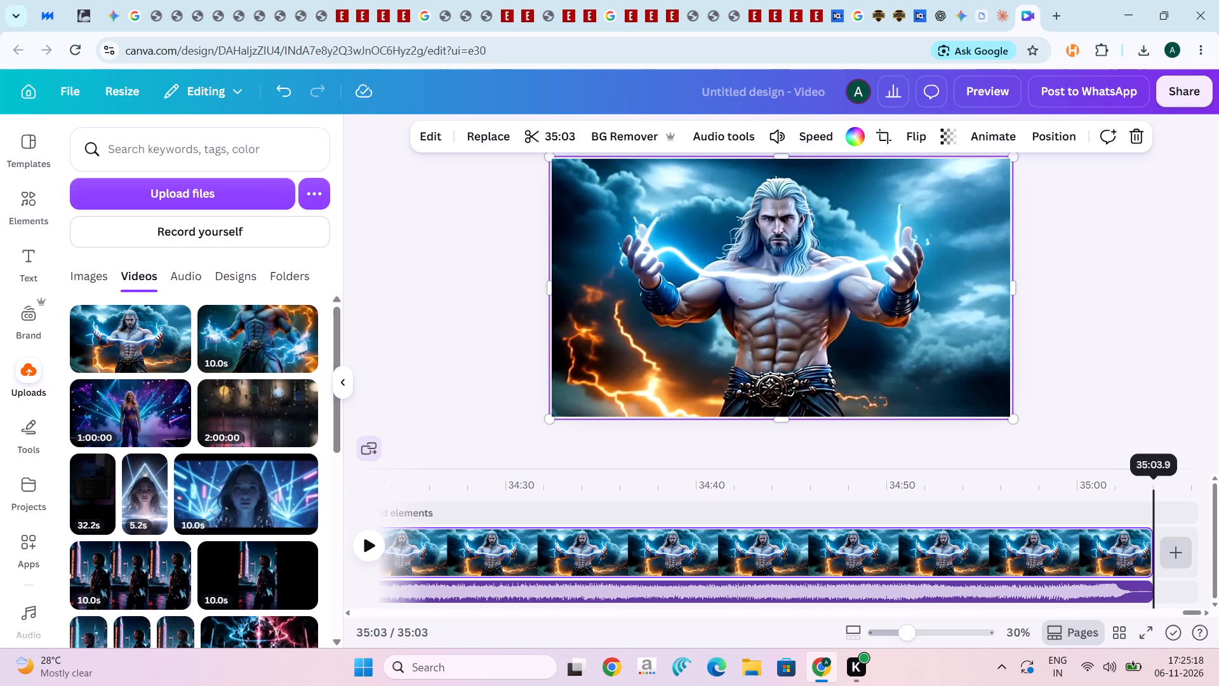
drag(1150, 476, 1115, 483)
click(368, 540)
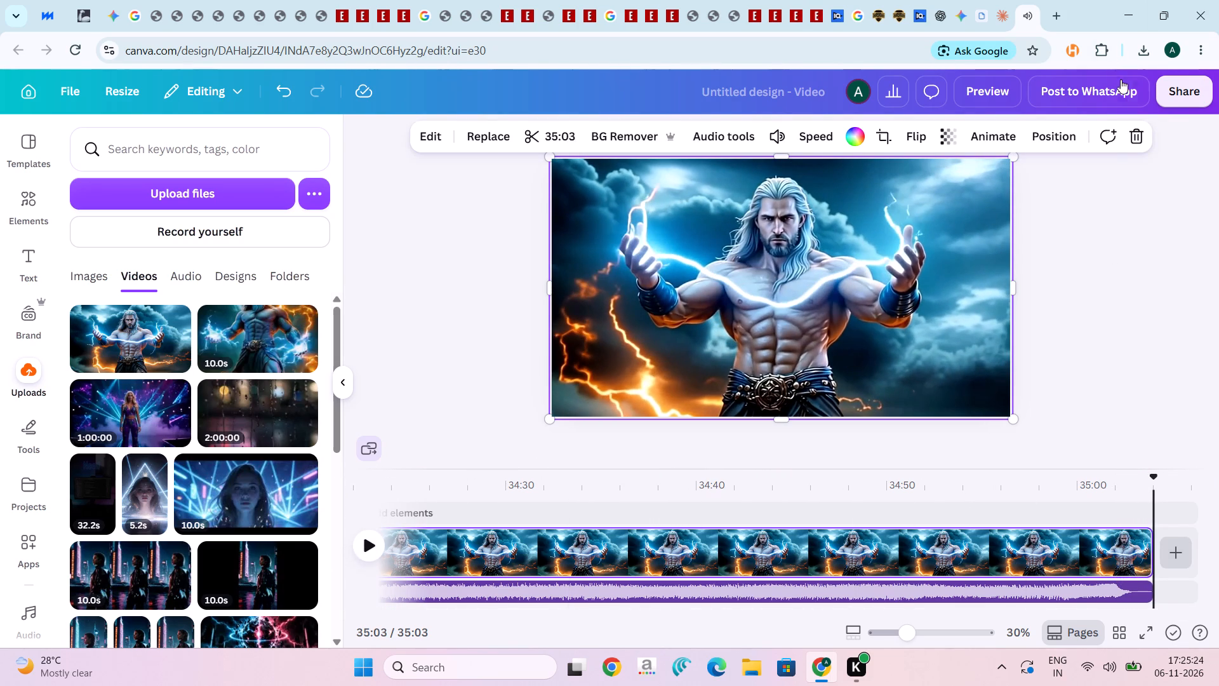
Try to download the design as a 1080p MP4 video and review the issue blocking the download.
click(1189, 94)
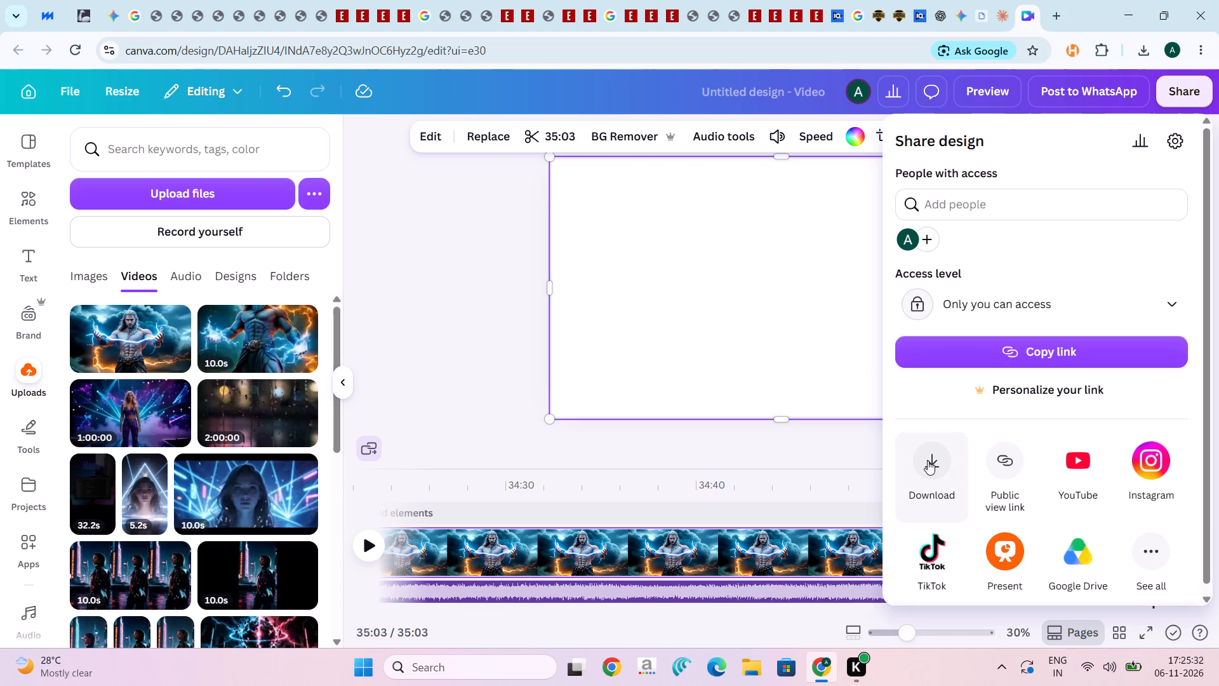
click(928, 461)
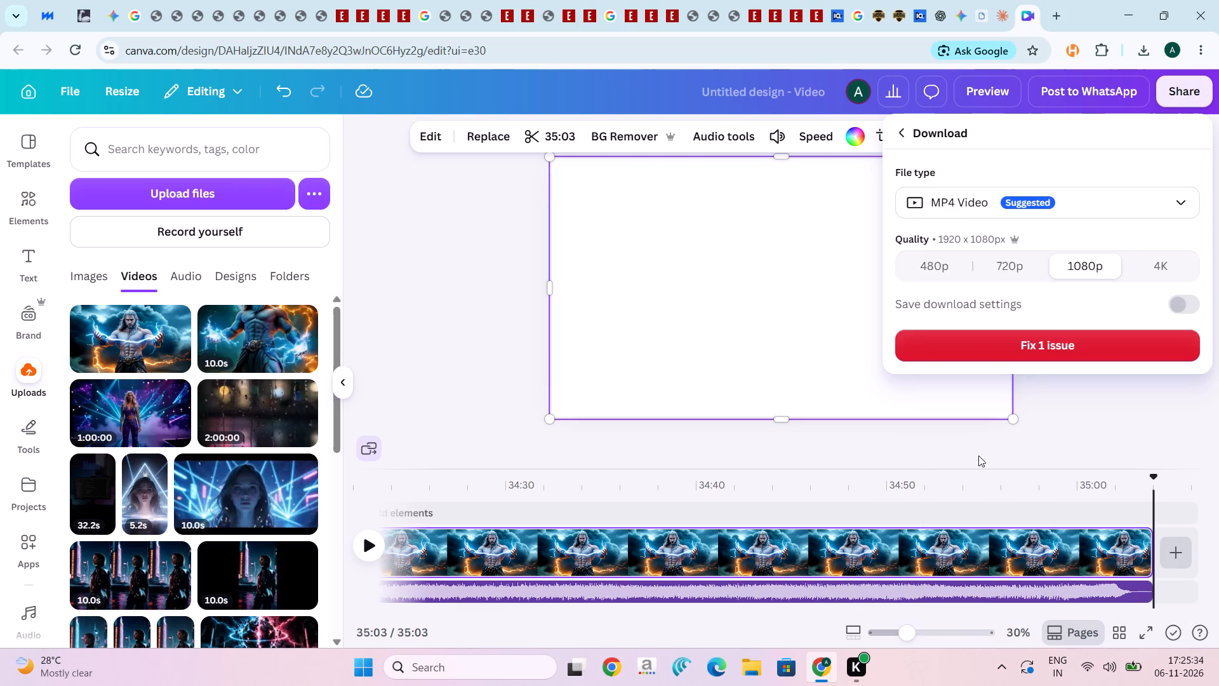
click(1051, 354)
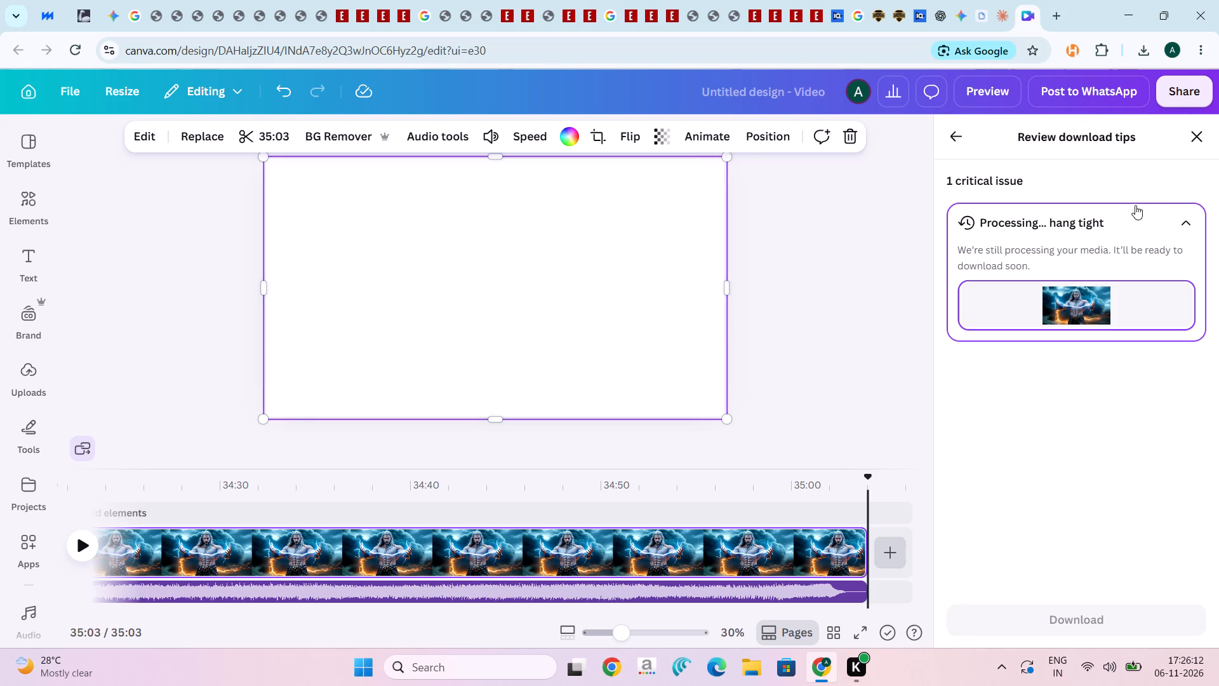
click(1046, 292)
click(1015, 250)
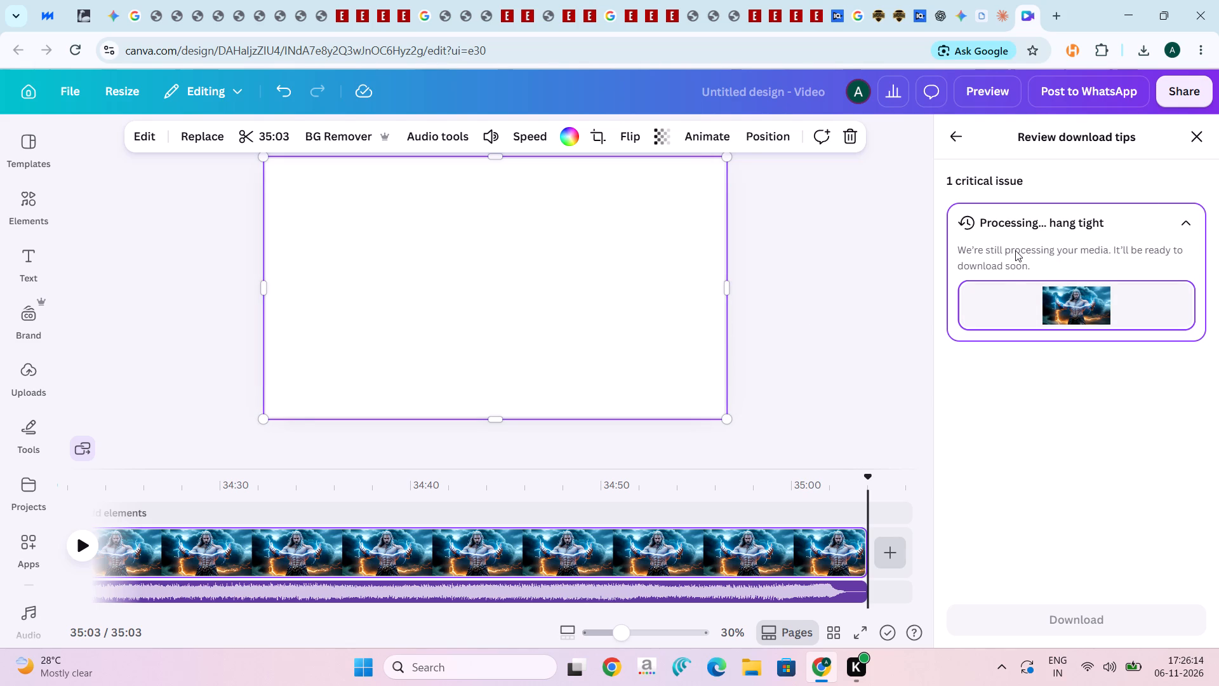
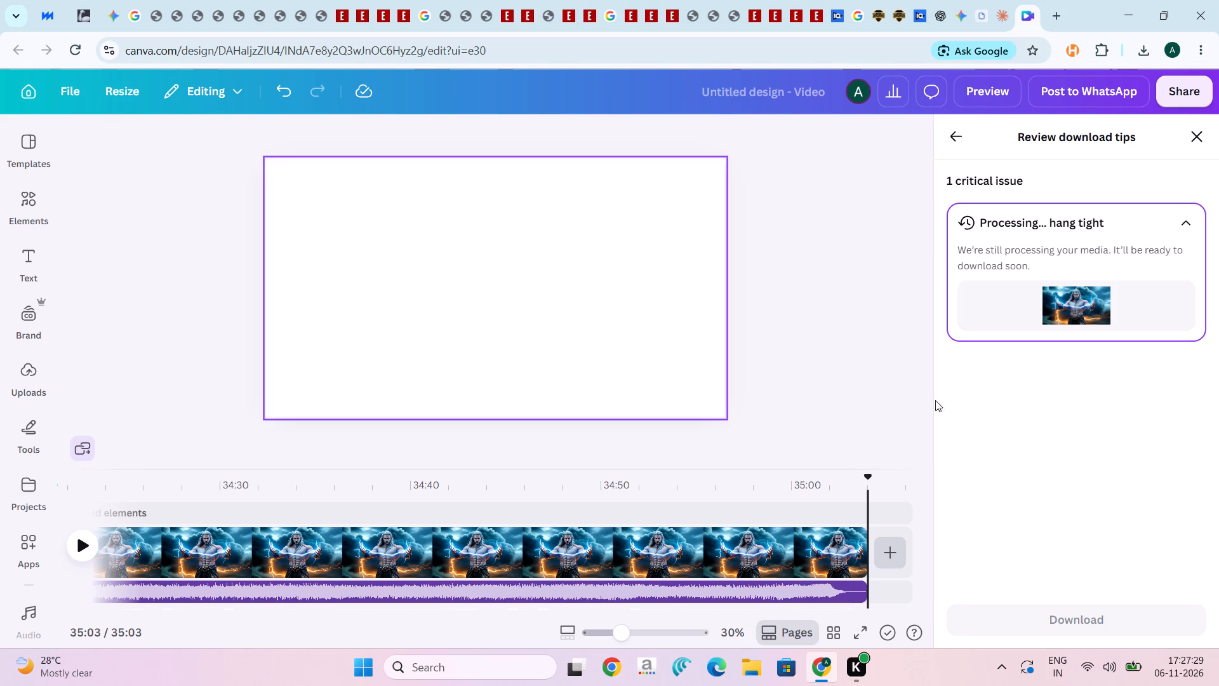
Leave the issue review and recheck whether the MP4 download is still blocked.
click(1192, 141)
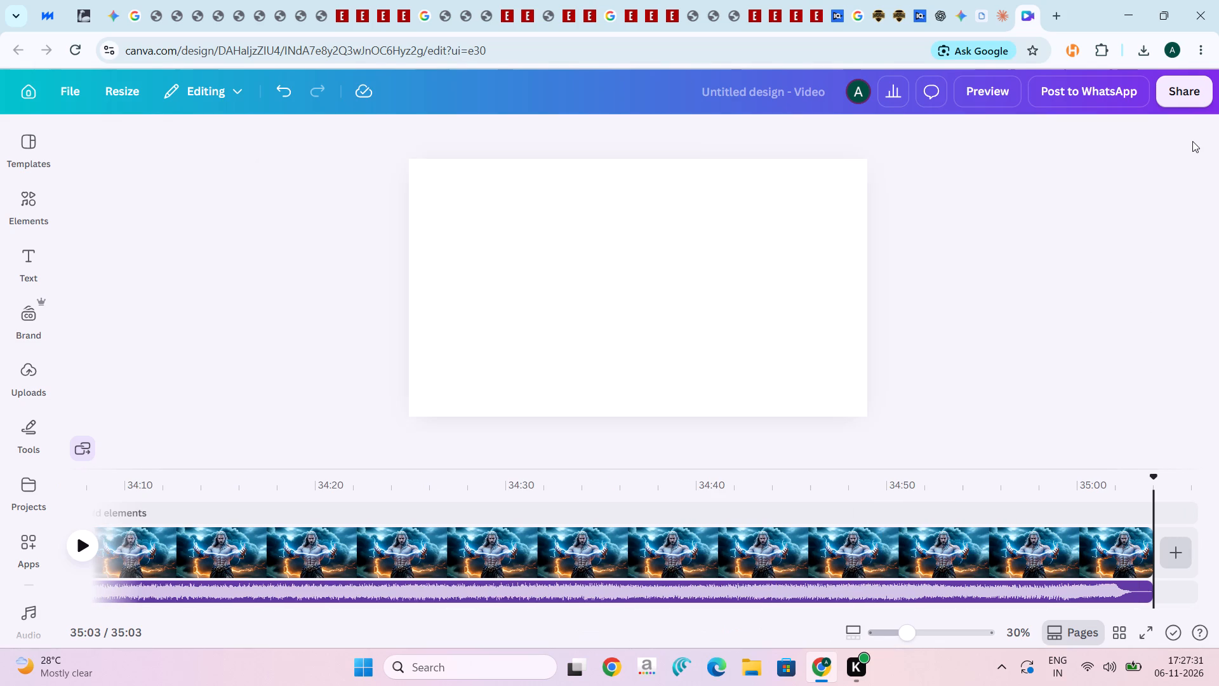
click(1170, 90)
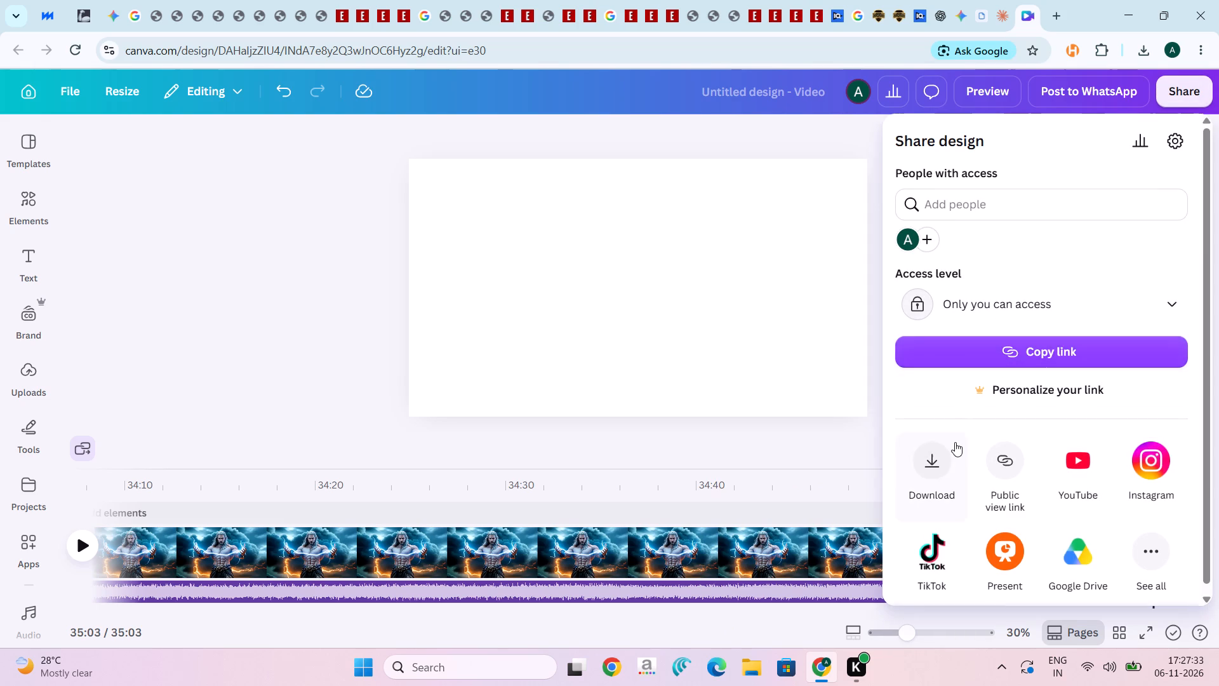
click(954, 442)
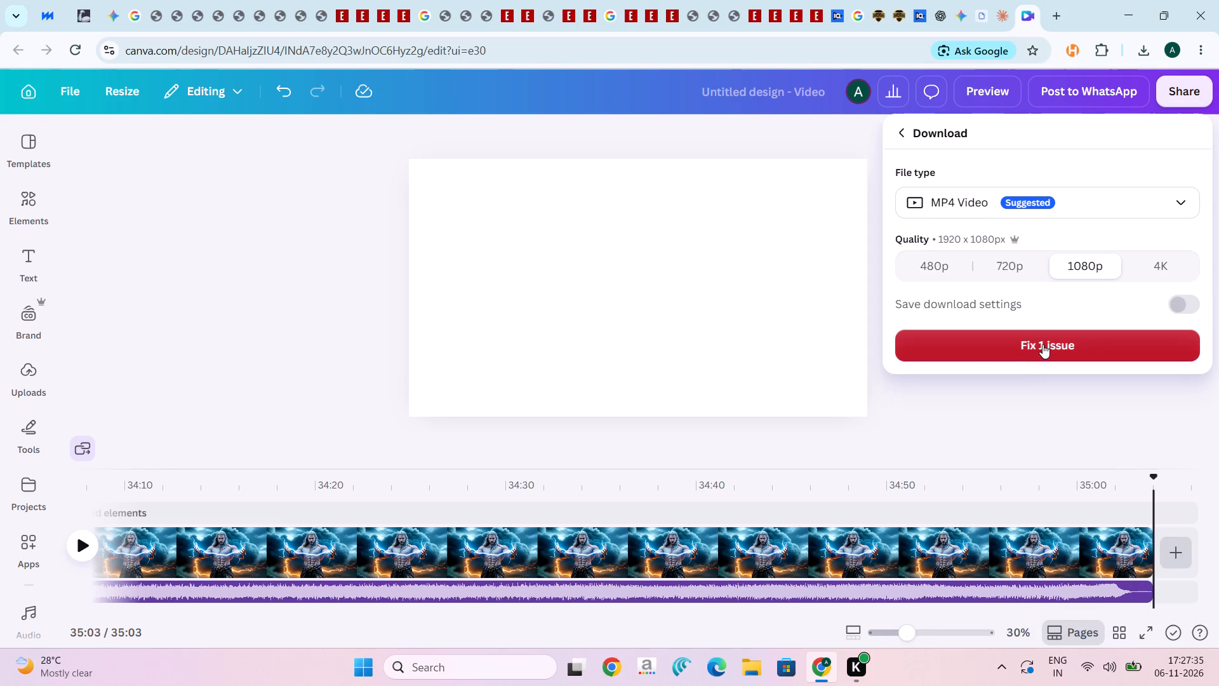
click(382, 548)
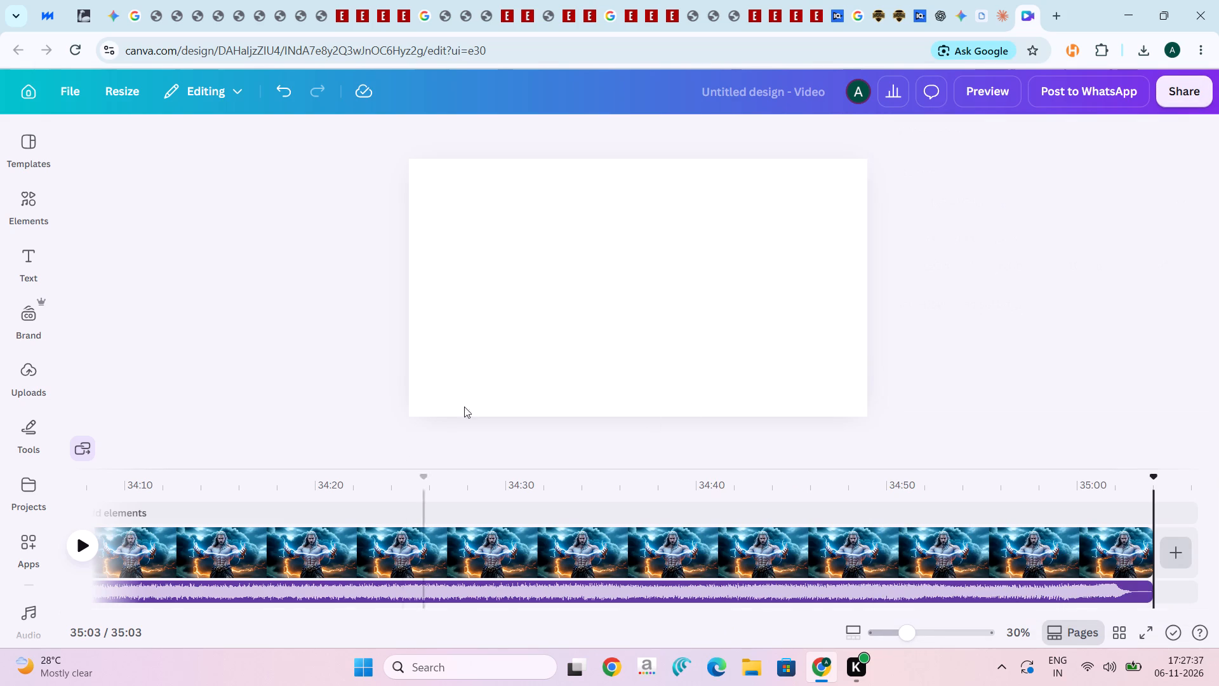
Reload the design page to refresh the loop video that is still being processed.
click(498, 313)
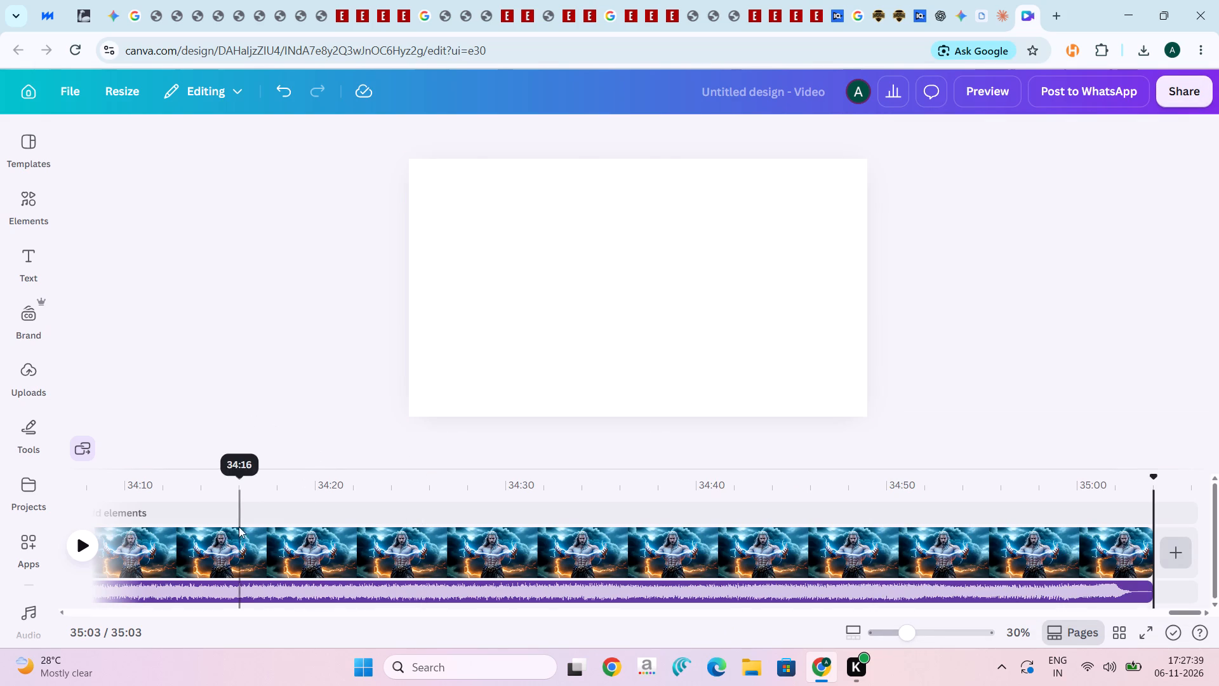
click(234, 565)
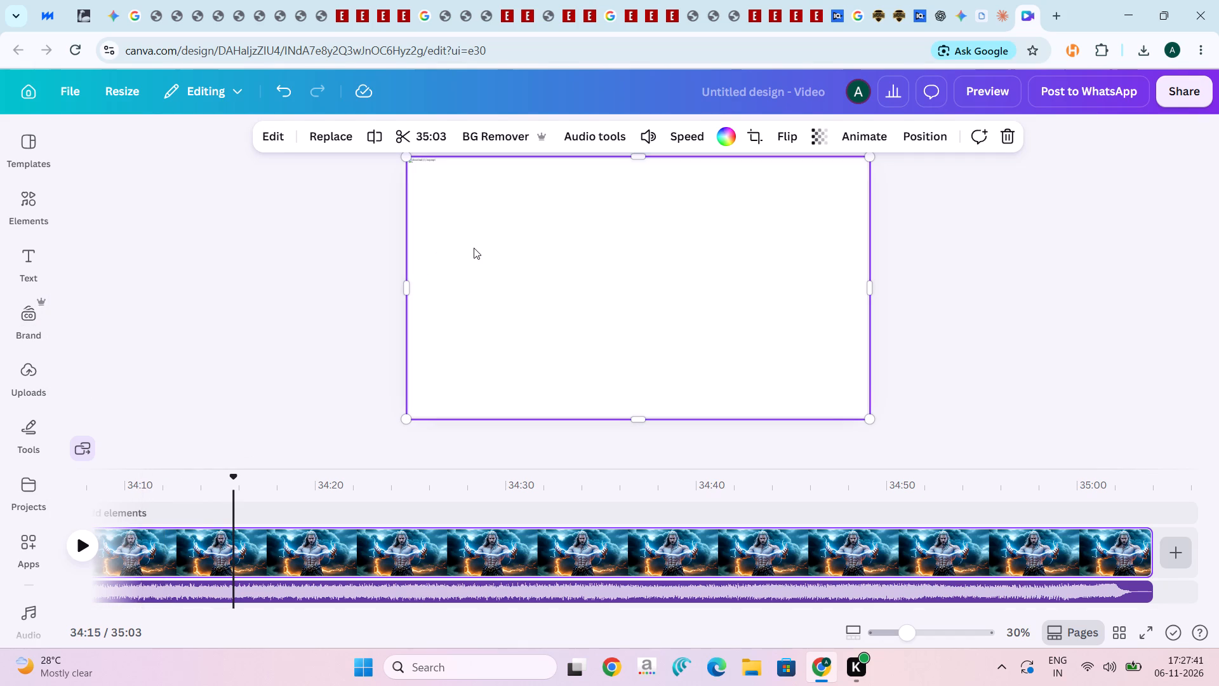
click(65, 45)
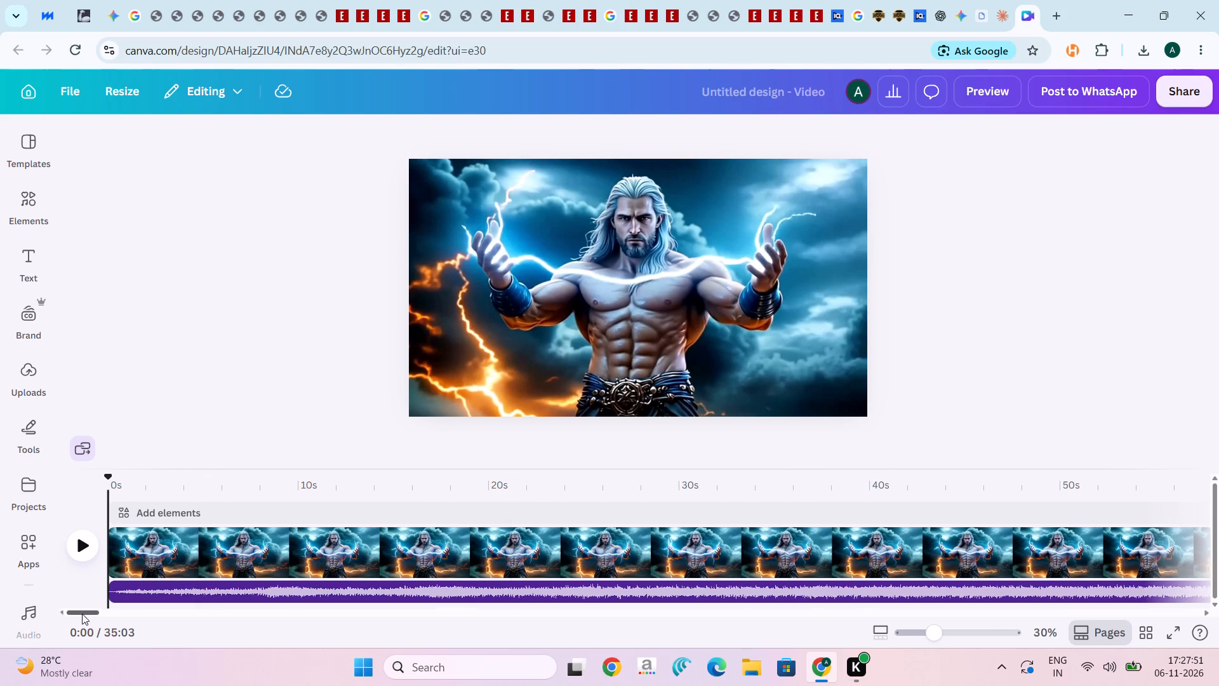
Examine the timeline through to its end to check that the loop video and merged audio still finish together.
drag(85, 610, 1114, 594)
drag(803, 613, 939, 623)
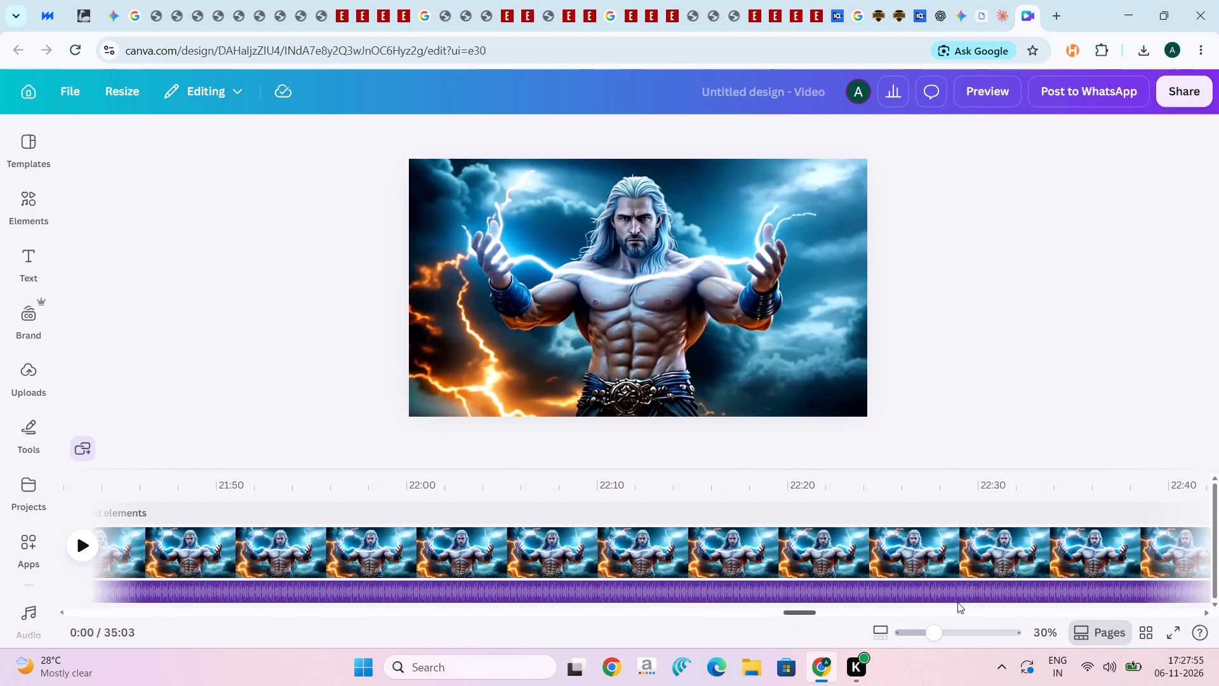
drag(939, 614, 1113, 615)
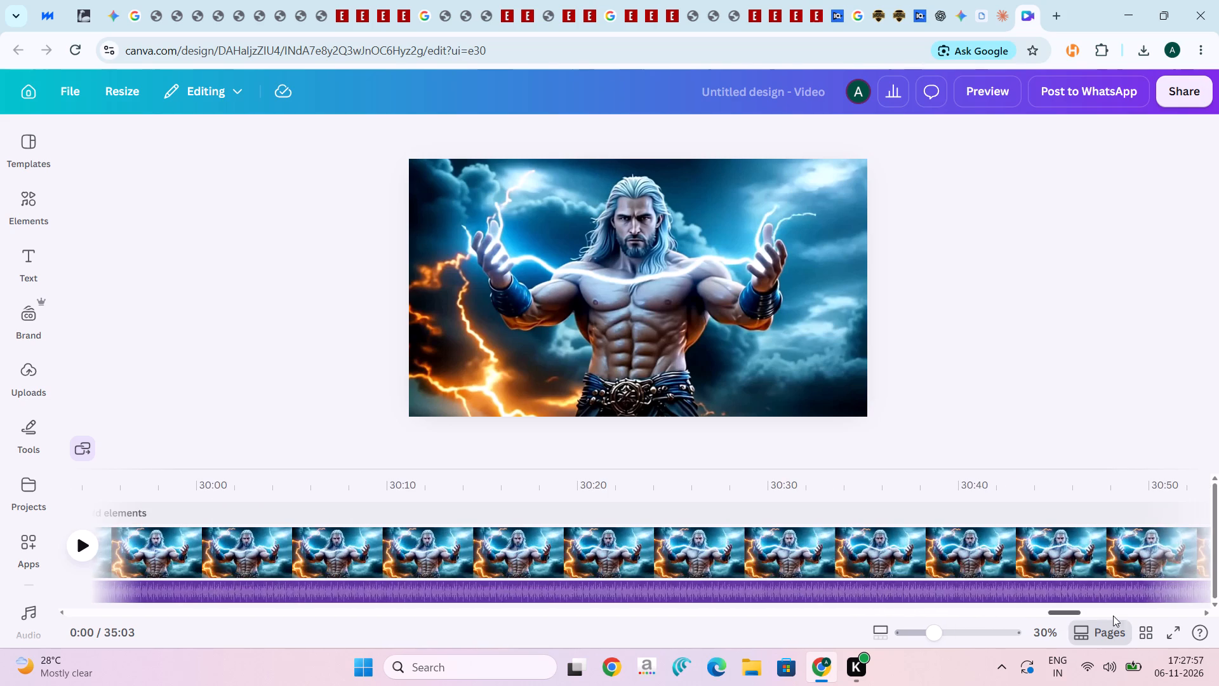
drag(1113, 615, 1142, 615)
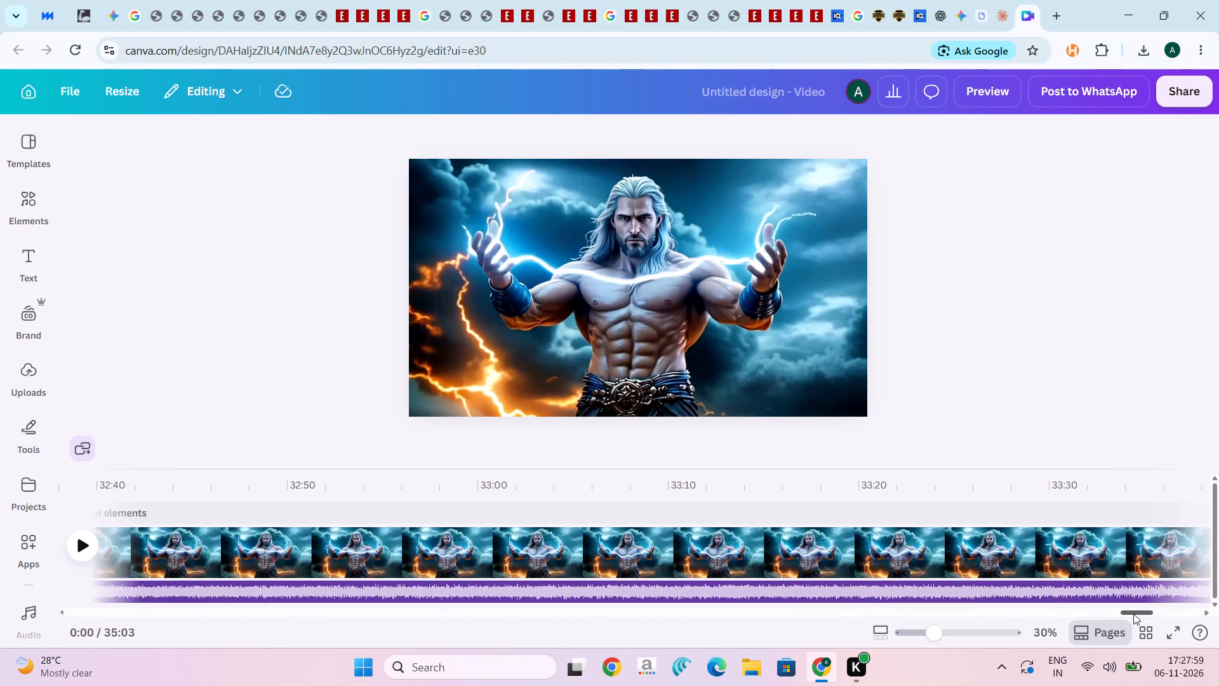
drag(1133, 614, 1207, 618)
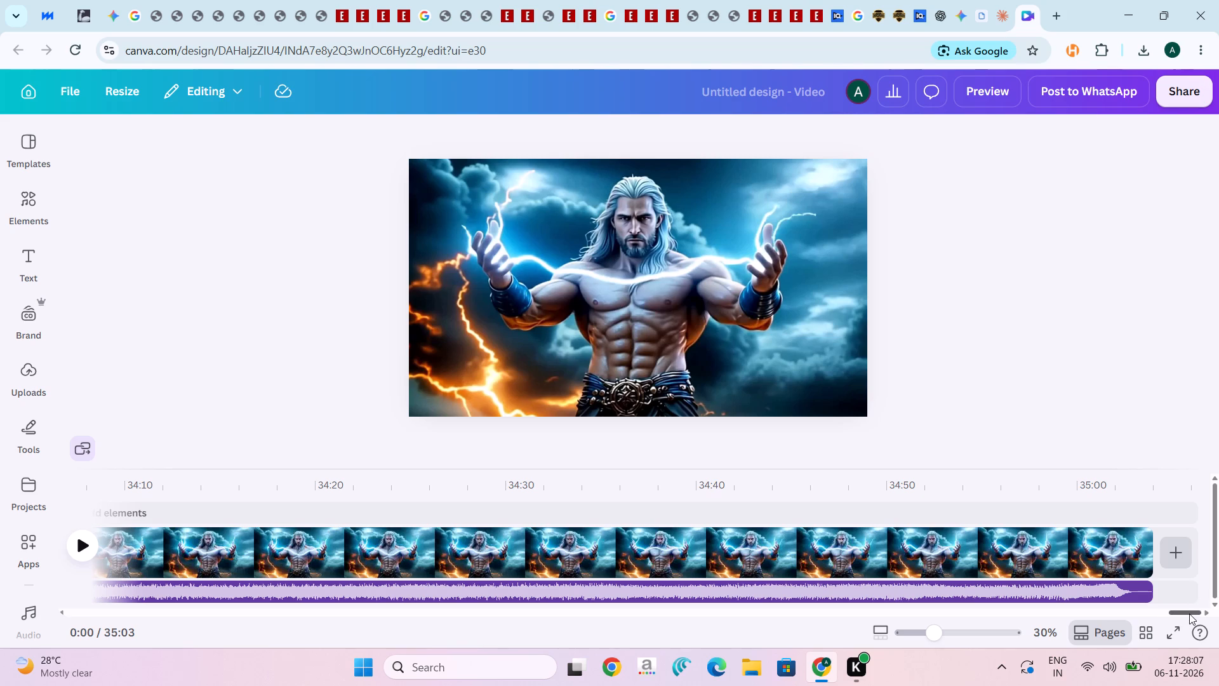
drag(1189, 610, 1217, 609)
drag(1182, 612, 461, 552)
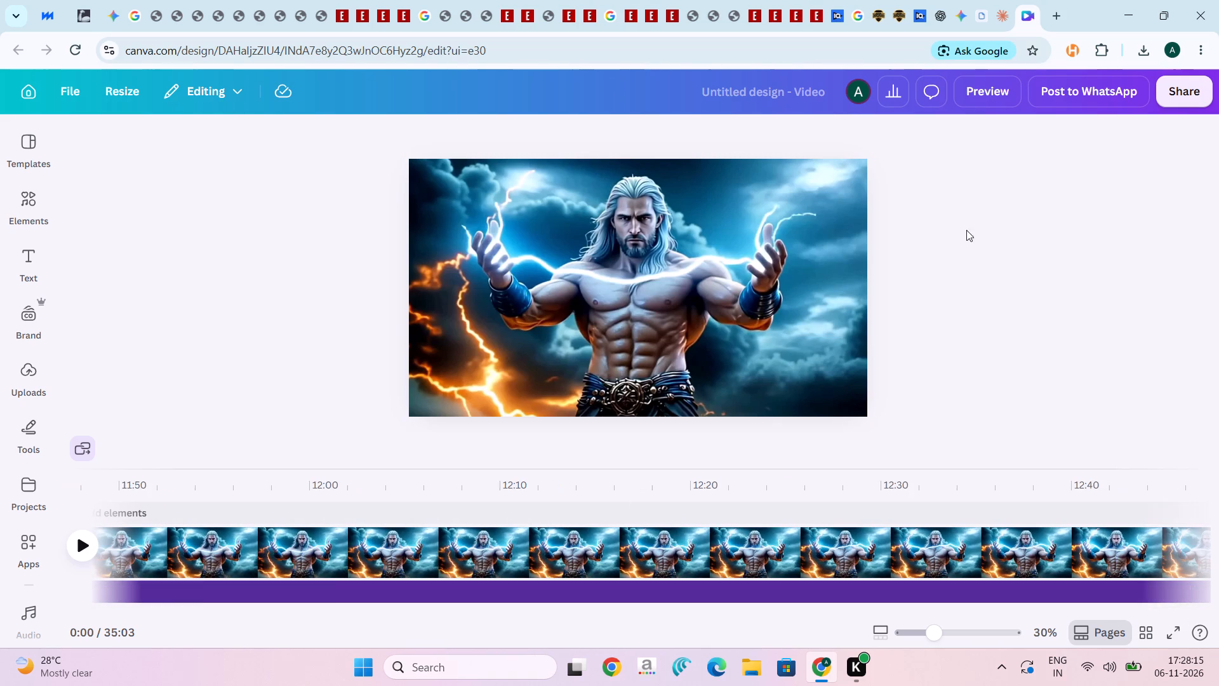
Check the volume setting of the merged audio track and inspect the loop video clip's options.
click(1170, 93)
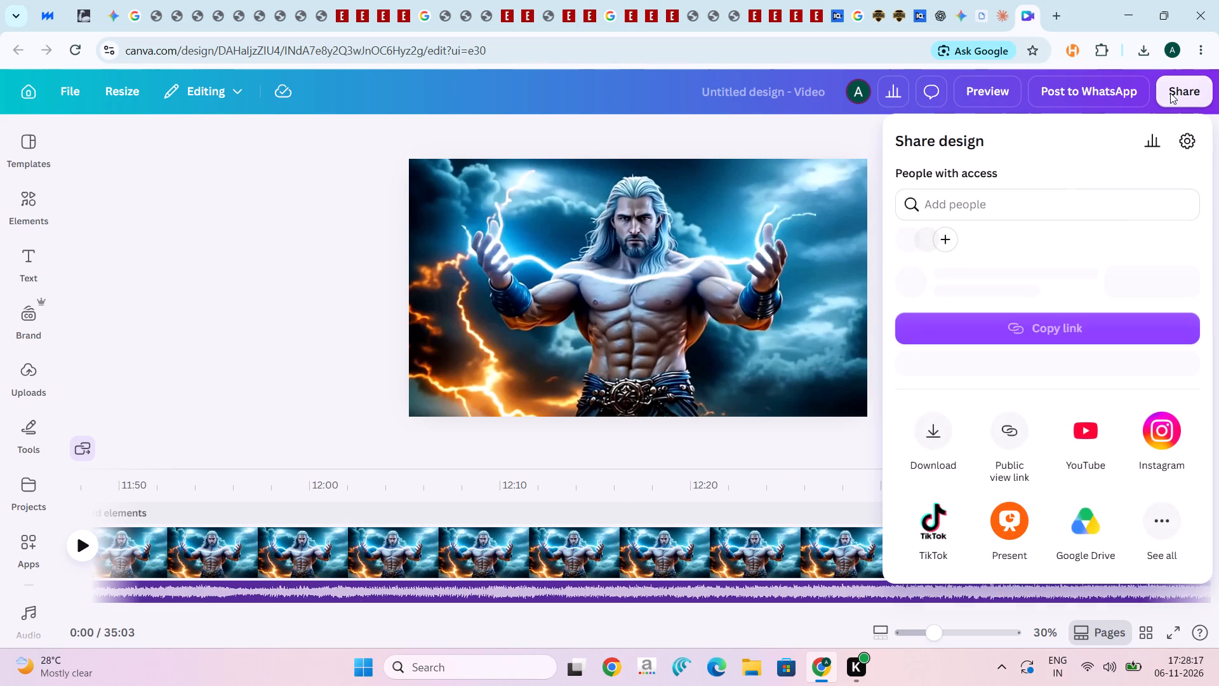
click(684, 592)
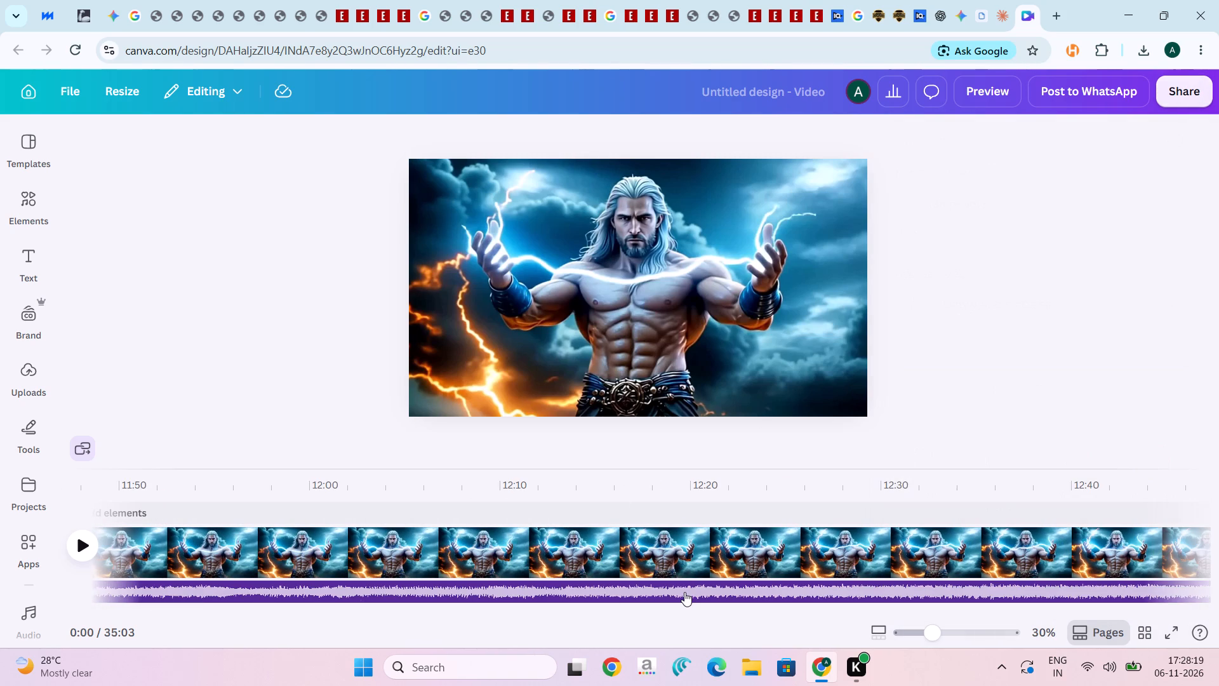
click(684, 592)
click(499, 133)
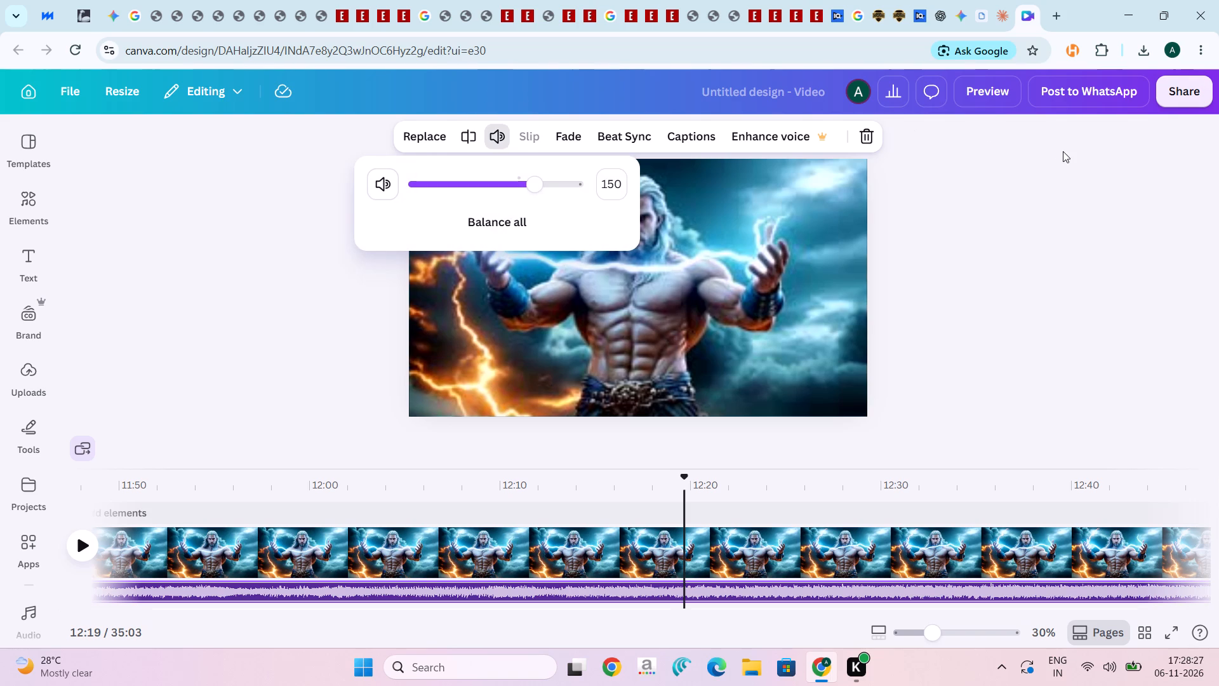
click(1045, 236)
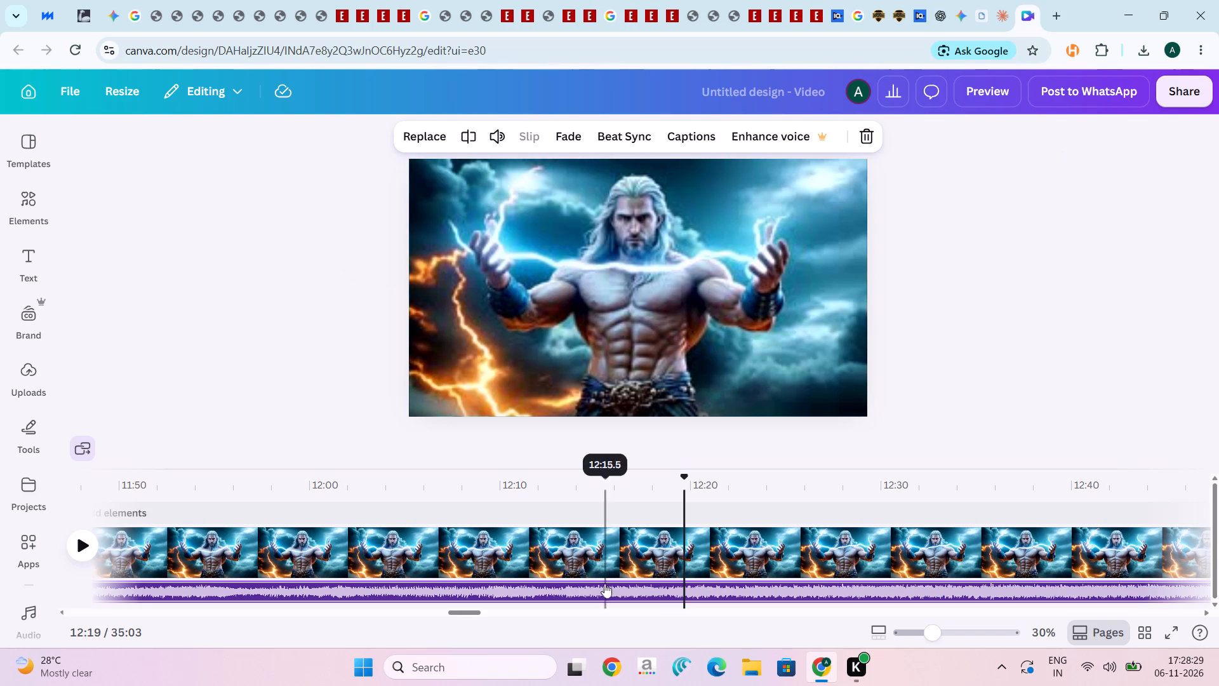
click(590, 537)
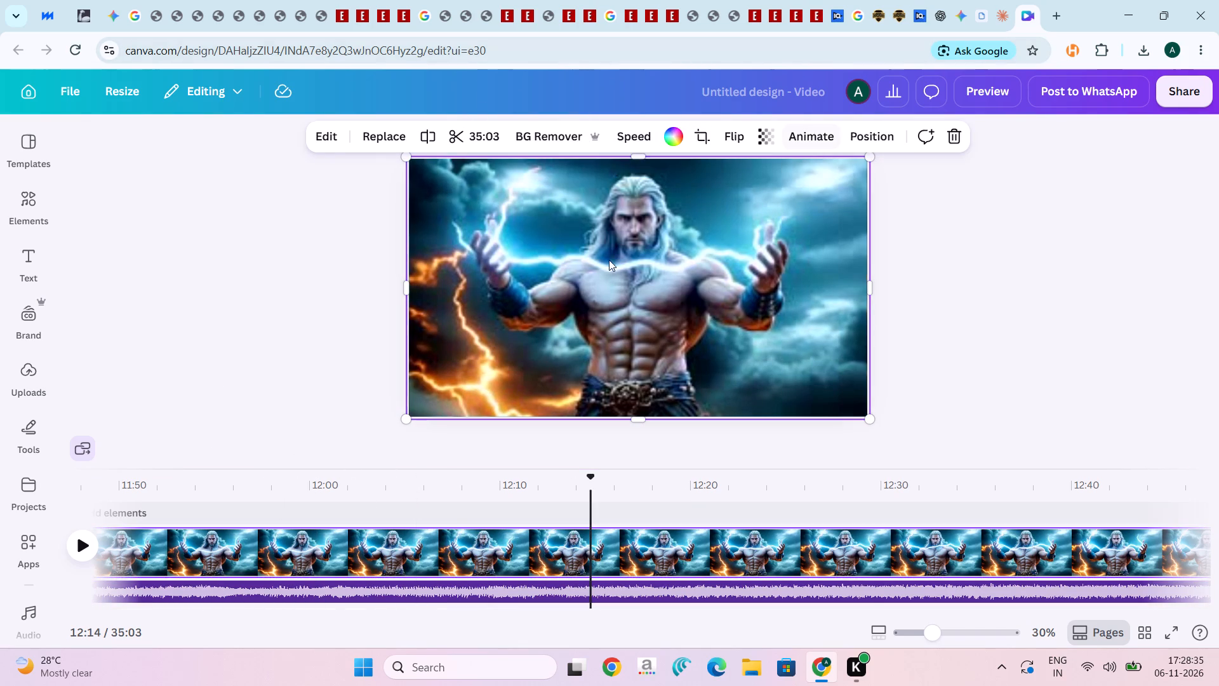
Download the design as an MP4 video at 1080p quality.
click(1184, 81)
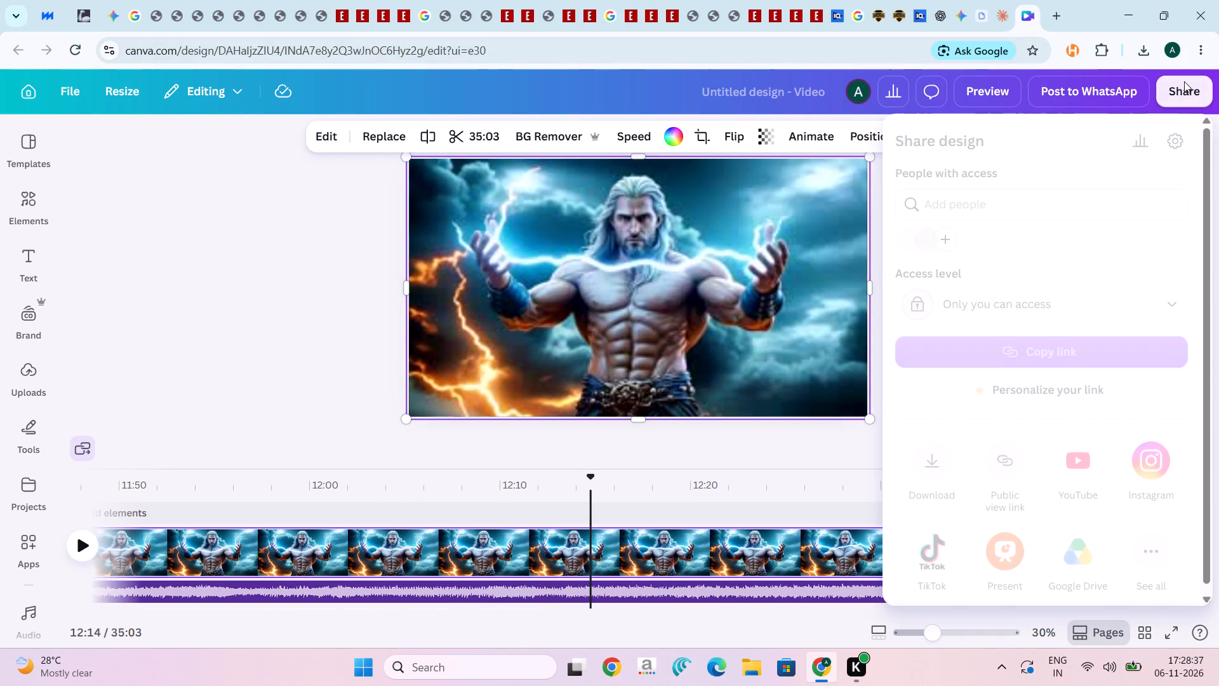
click(933, 466)
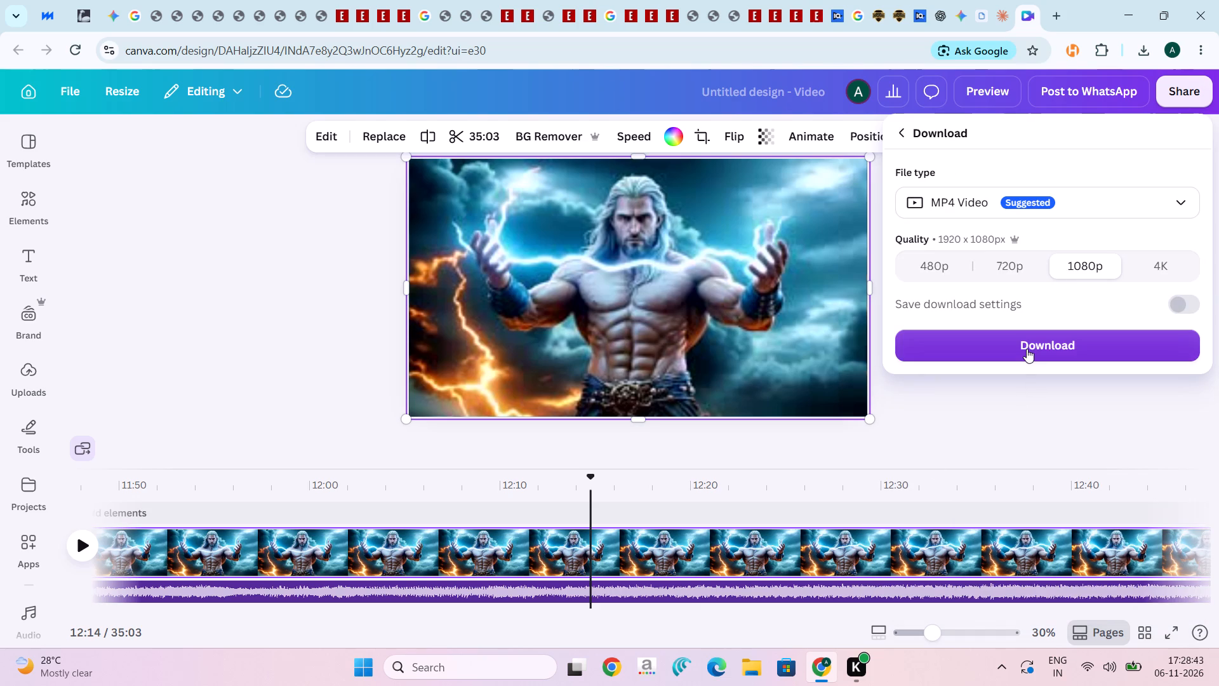
click(1027, 349)
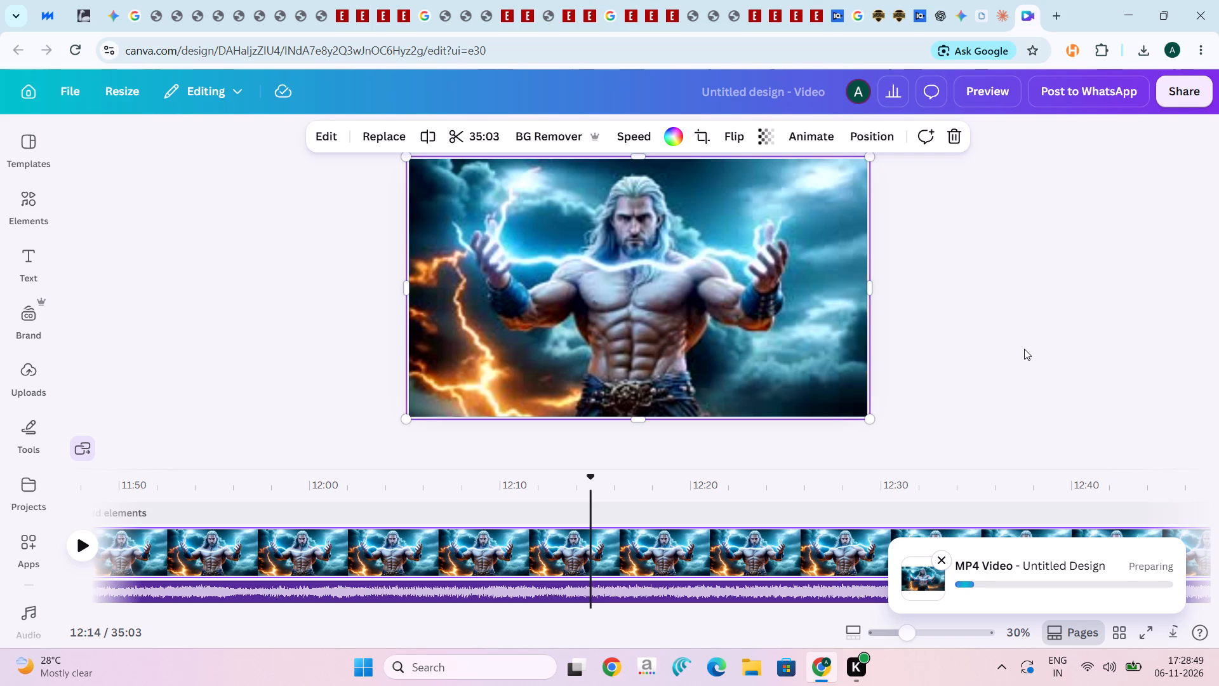
Recheck the share and MP4 download options for the state of the started export.
click(1197, 83)
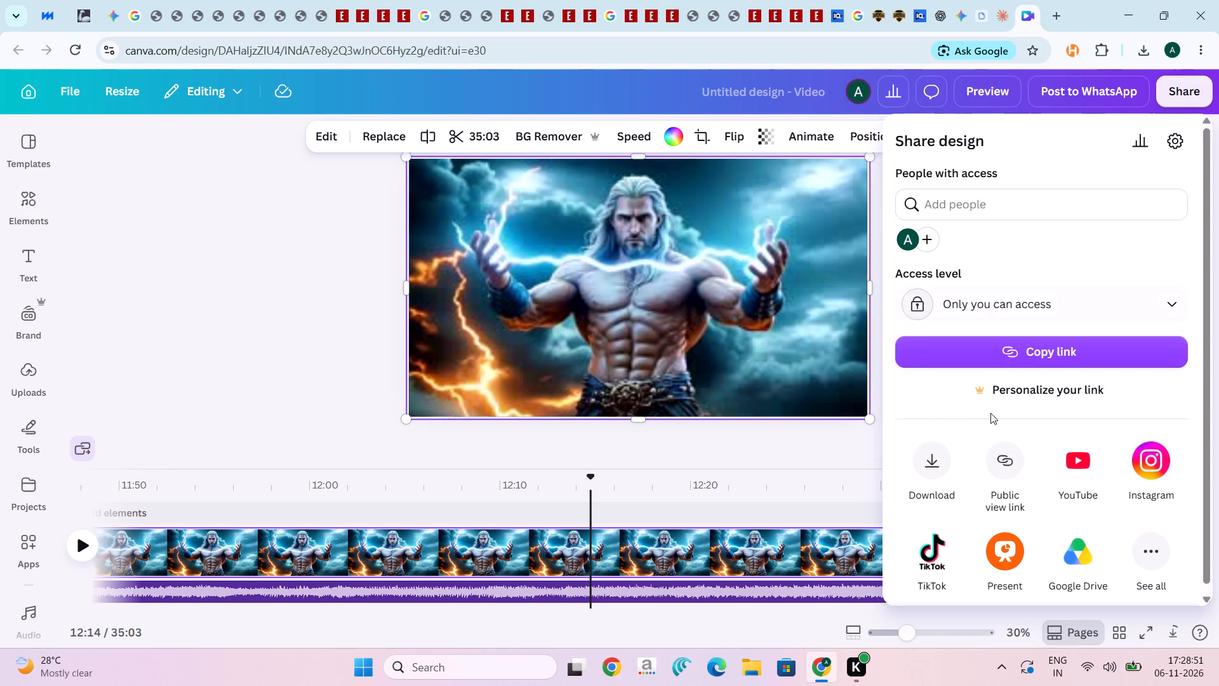
click(945, 469)
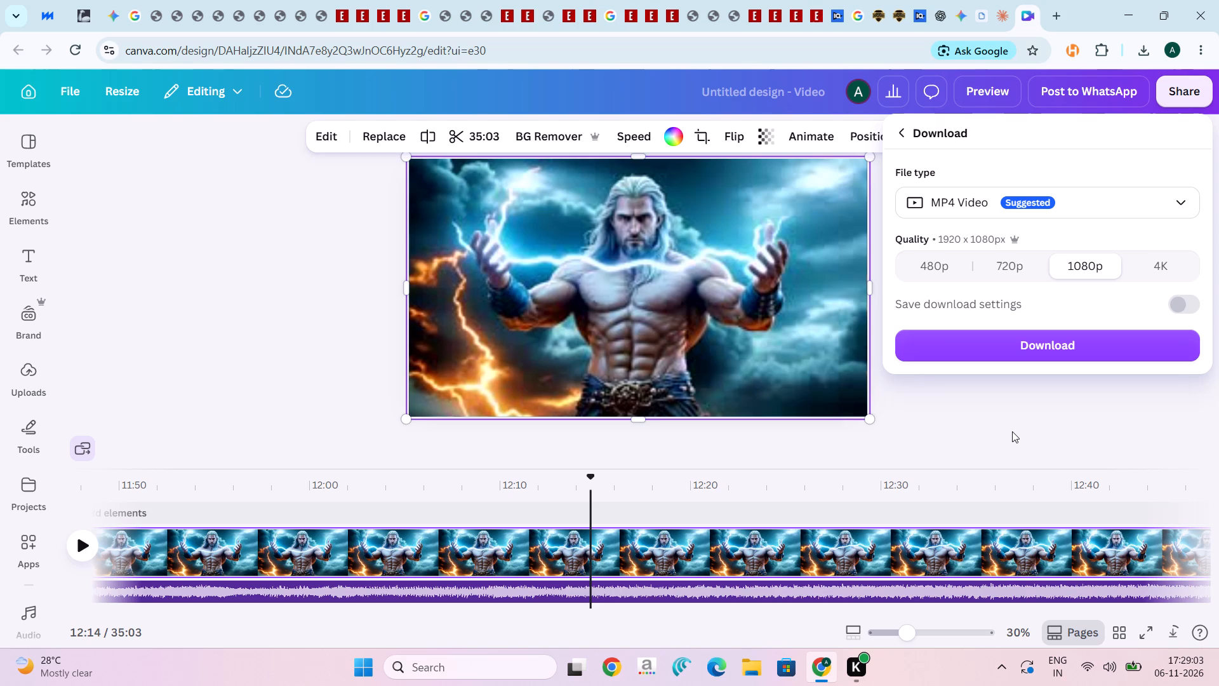
click(1012, 431)
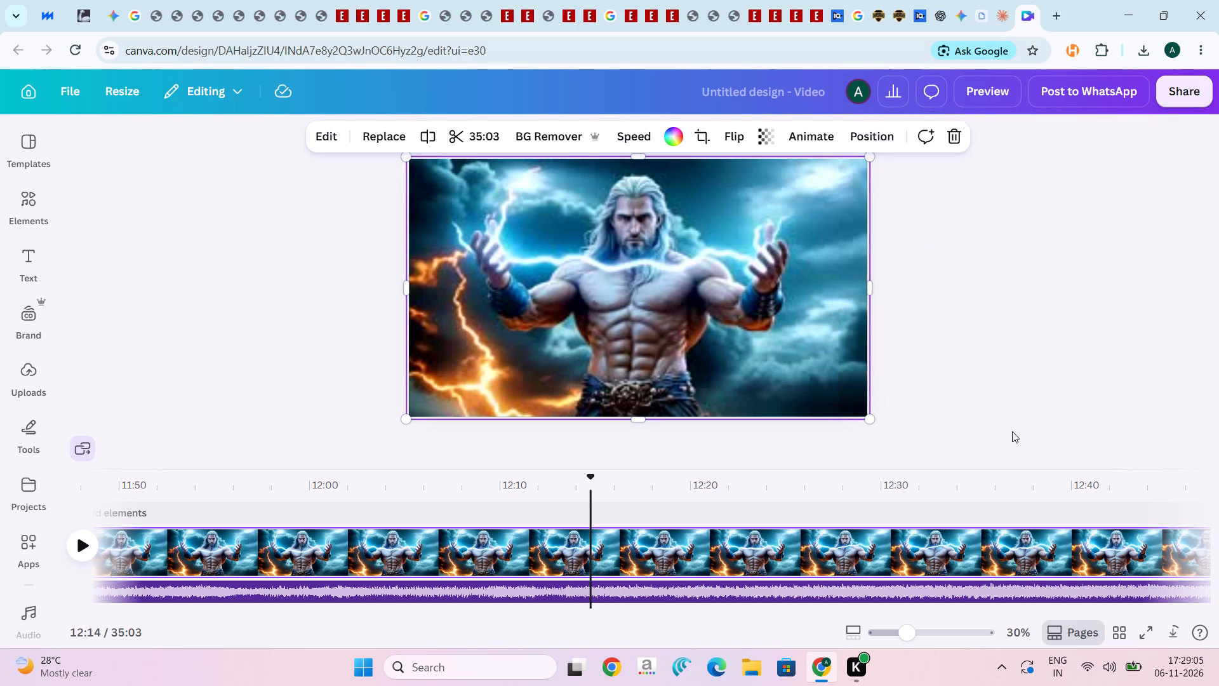
click(1159, 98)
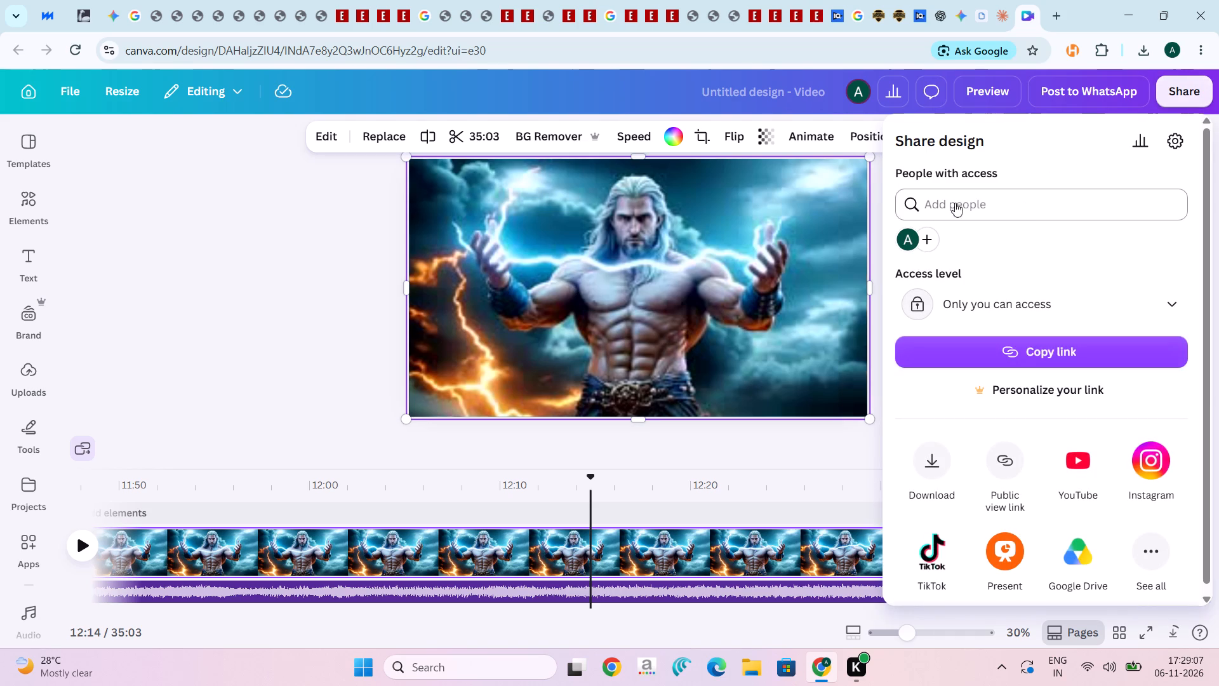
click(247, 252)
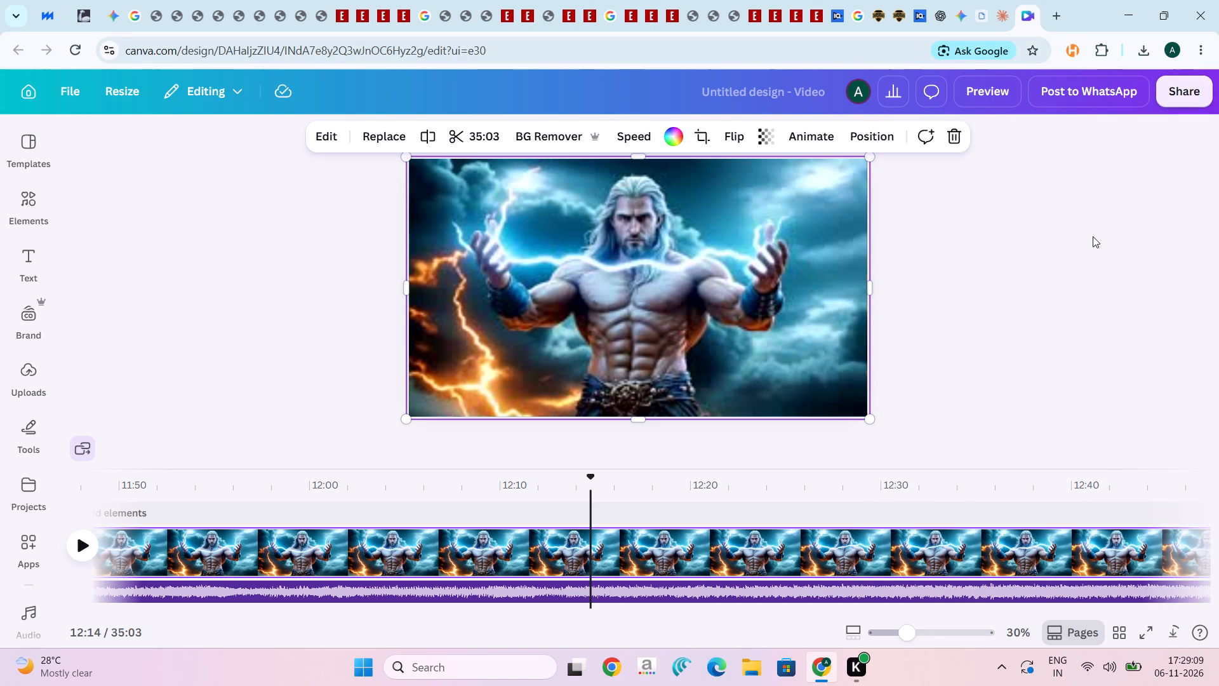
click(1178, 105)
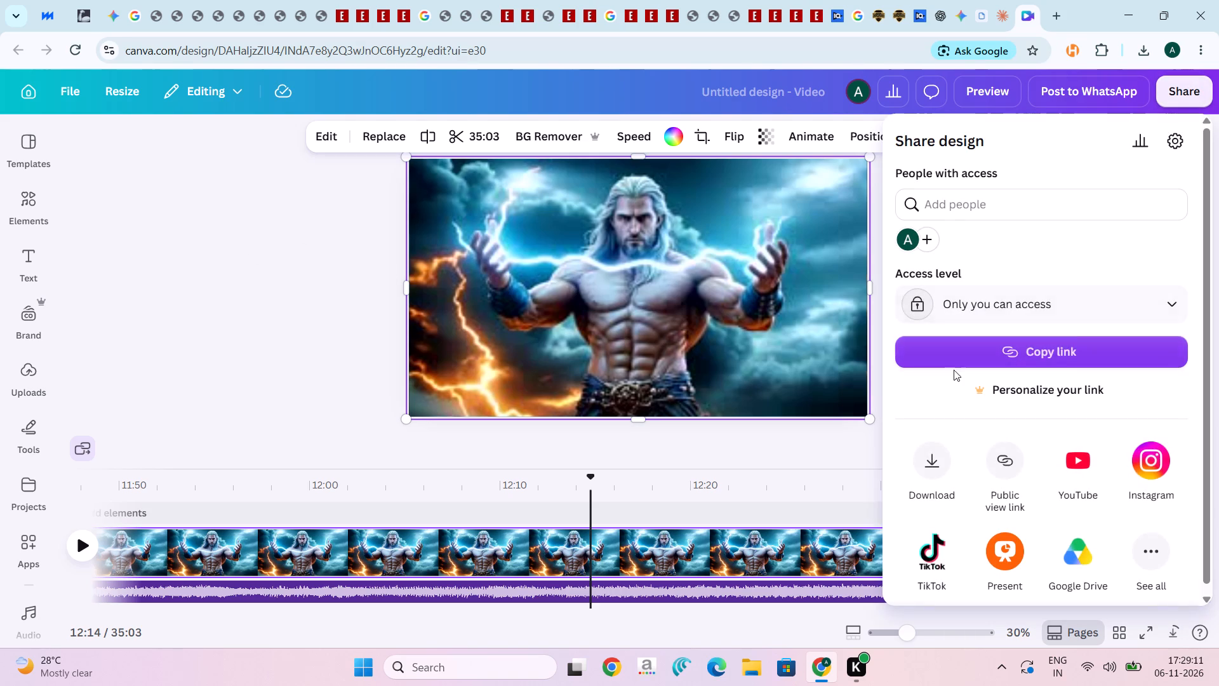
click(931, 457)
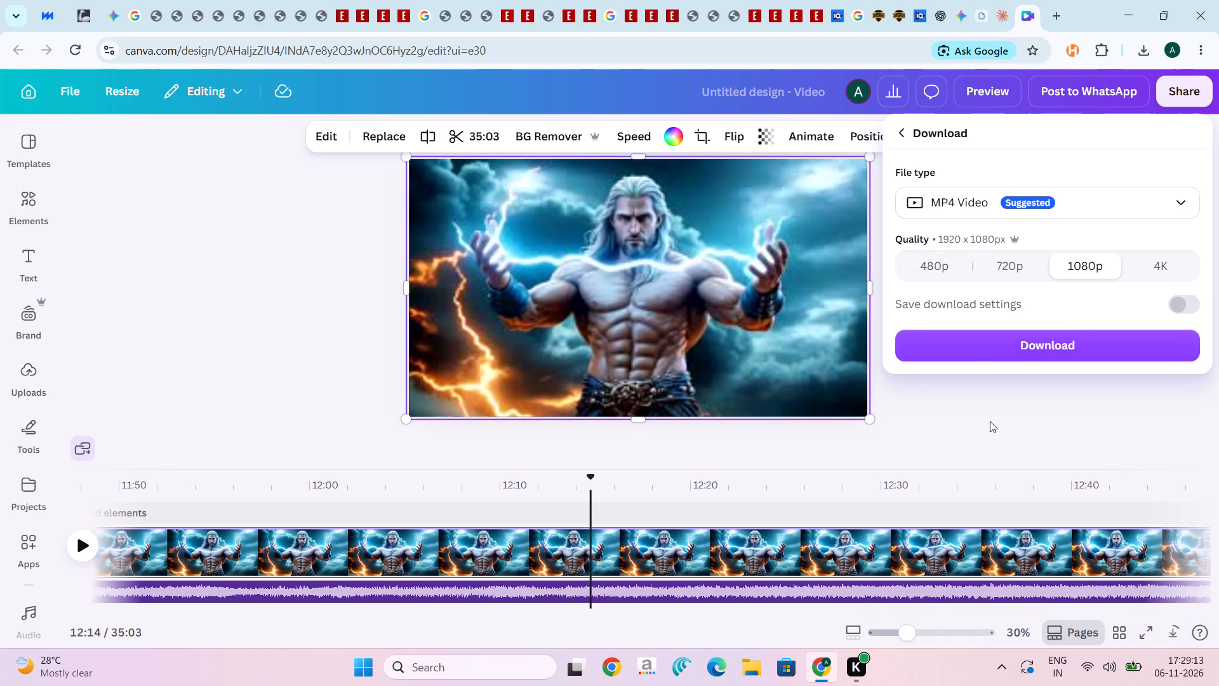
click(1026, 424)
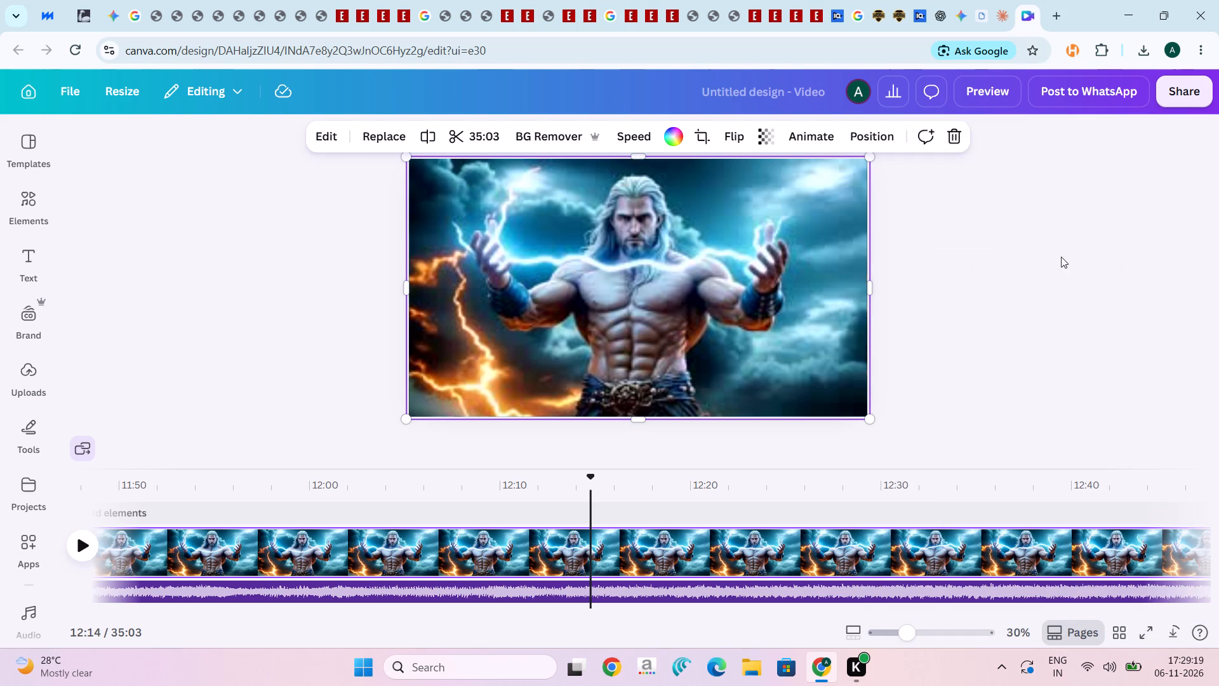
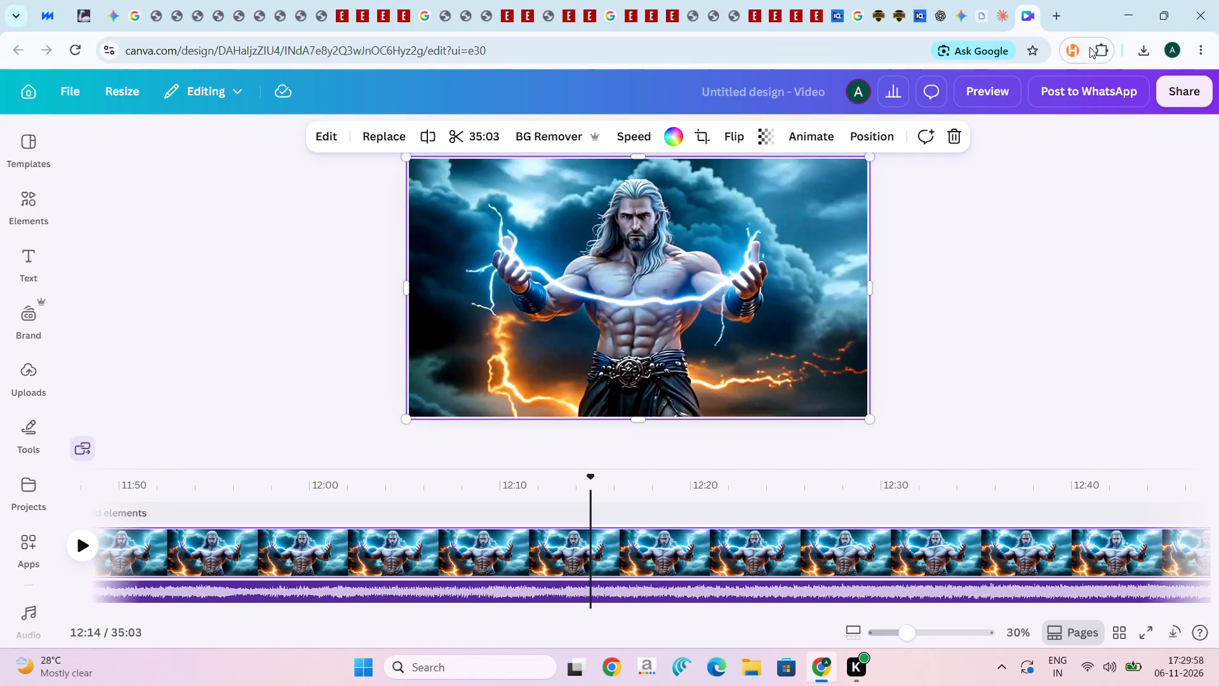
Check the browser's recent download history for the exported MP4 video.
click(1127, 44)
click(1130, 48)
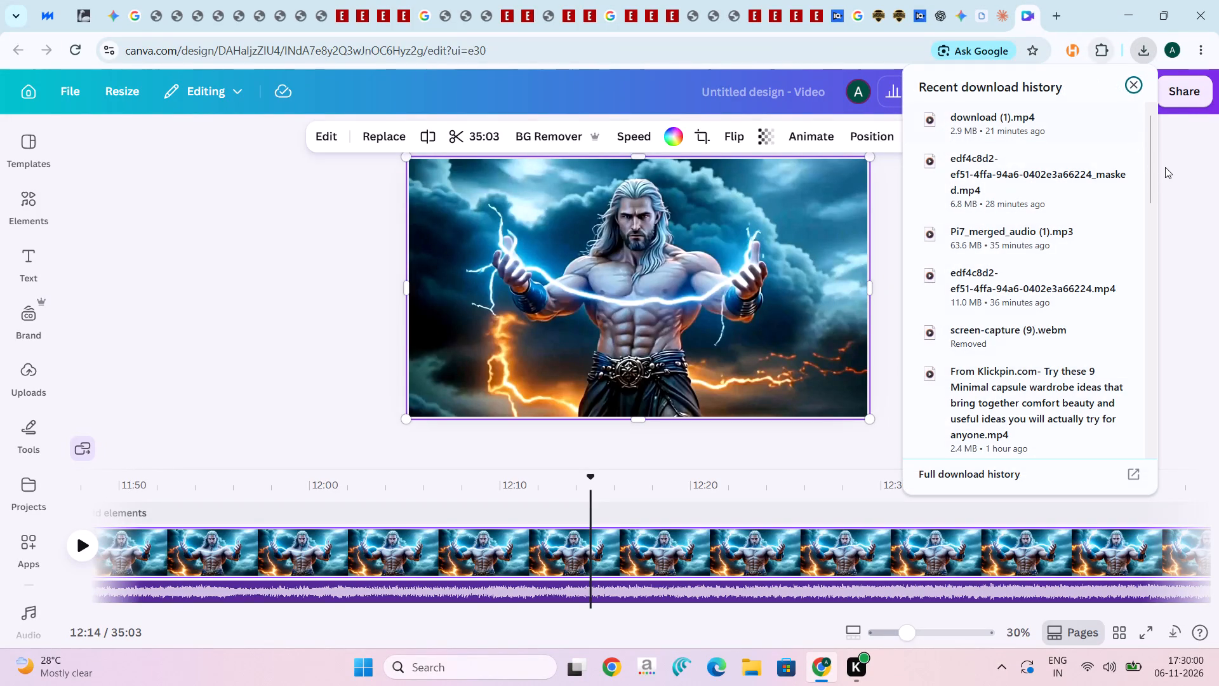
click(1170, 167)
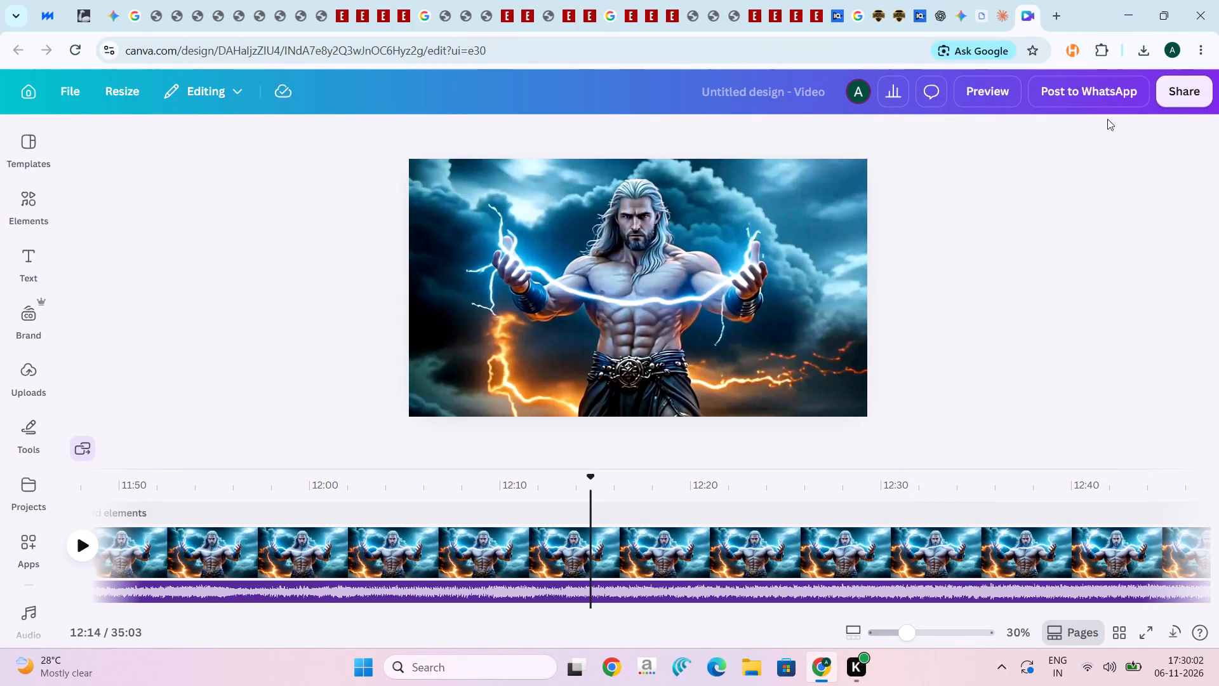
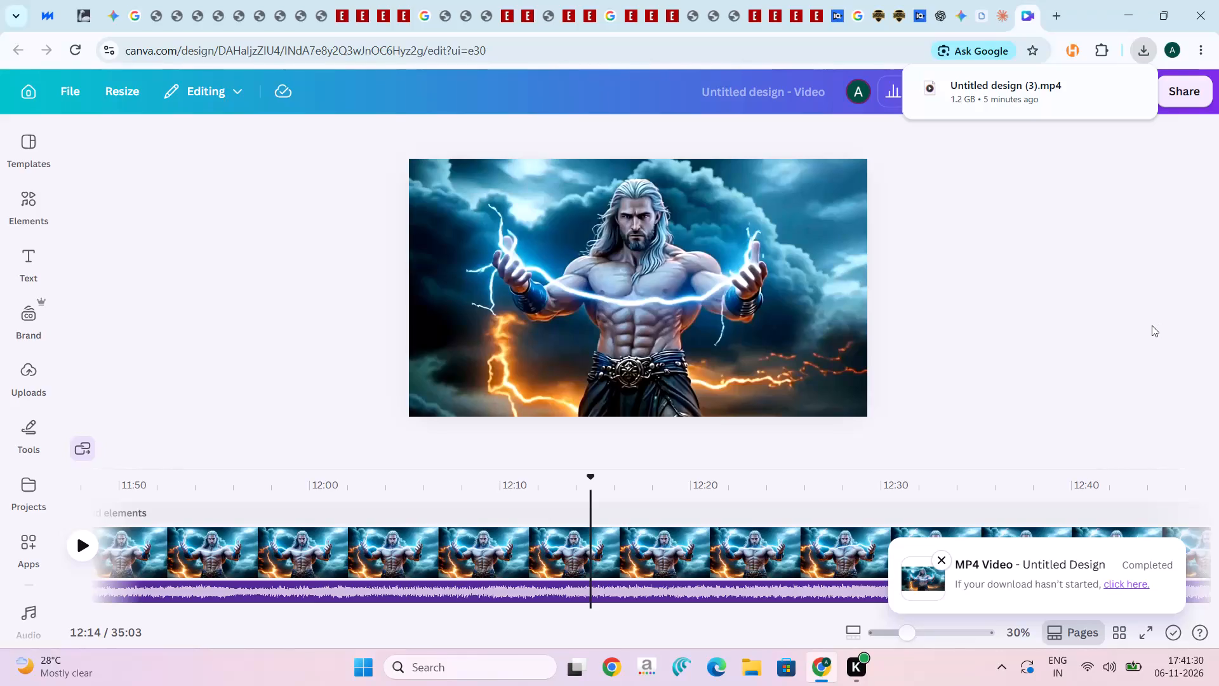
Play the downloaded Untitled design (3).mp4 from the recent downloads to review it, and close the player.
click(1012, 334)
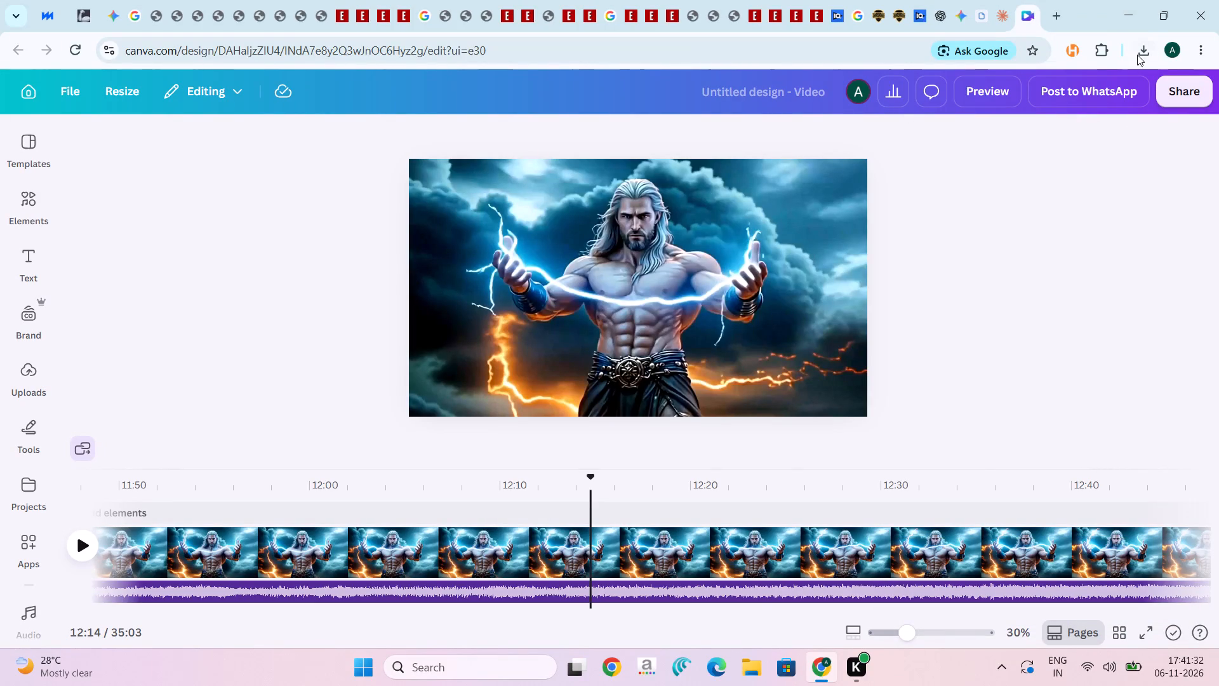
click(1147, 54)
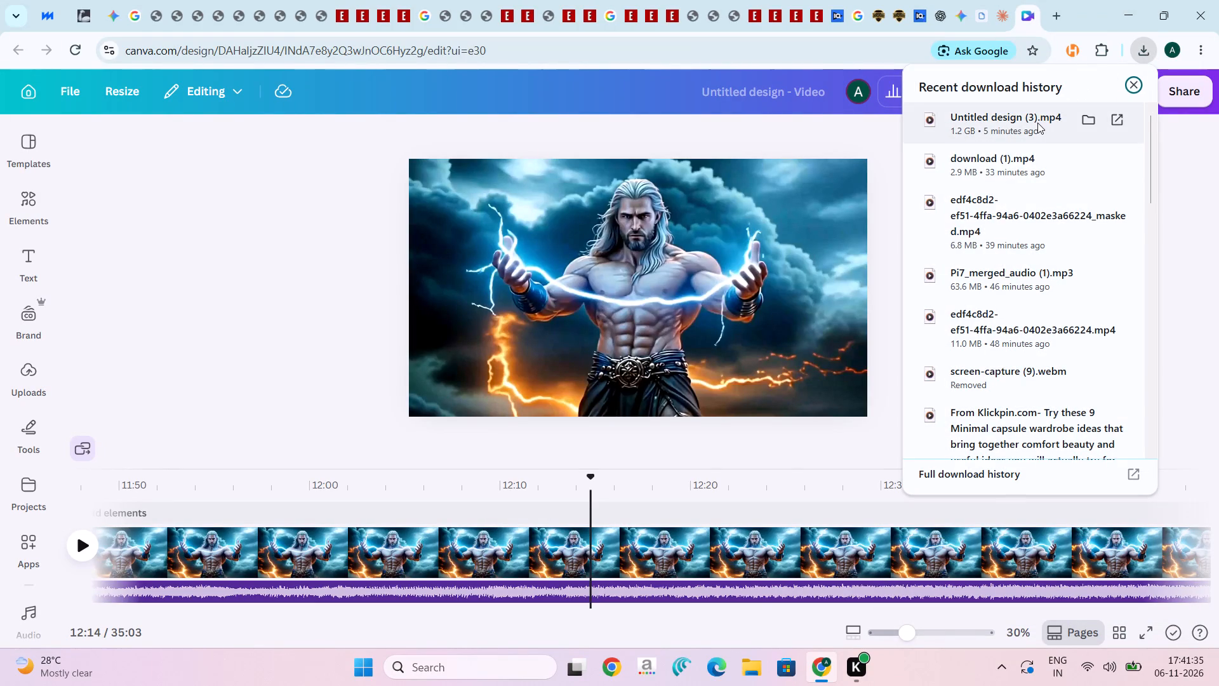
double_click(1017, 124)
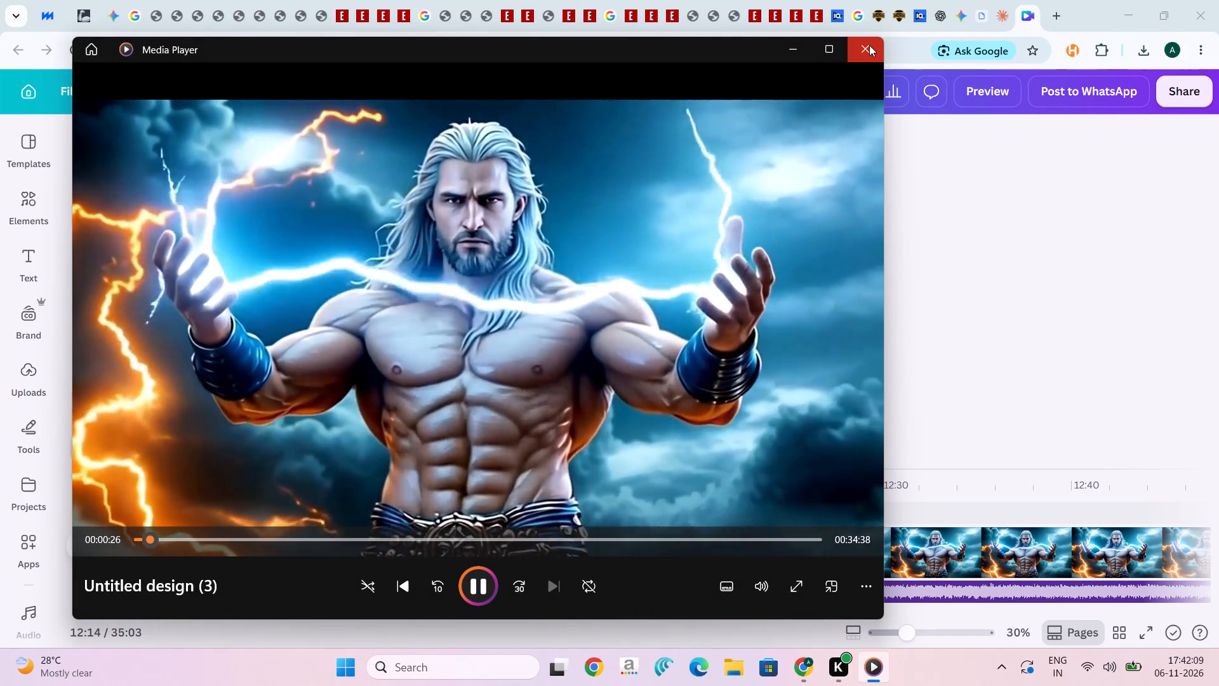
click(869, 45)
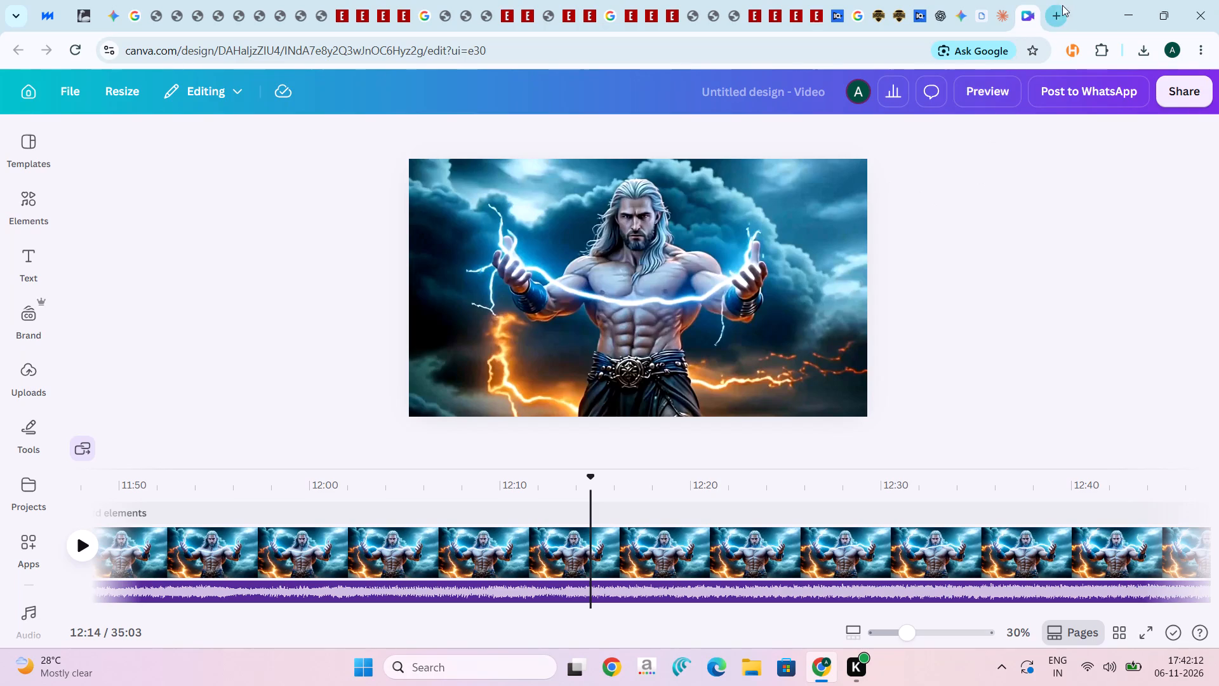
Search the web for Clipchamp in a new tab, open its online editor and start a new video from scratch.
click(1059, 10)
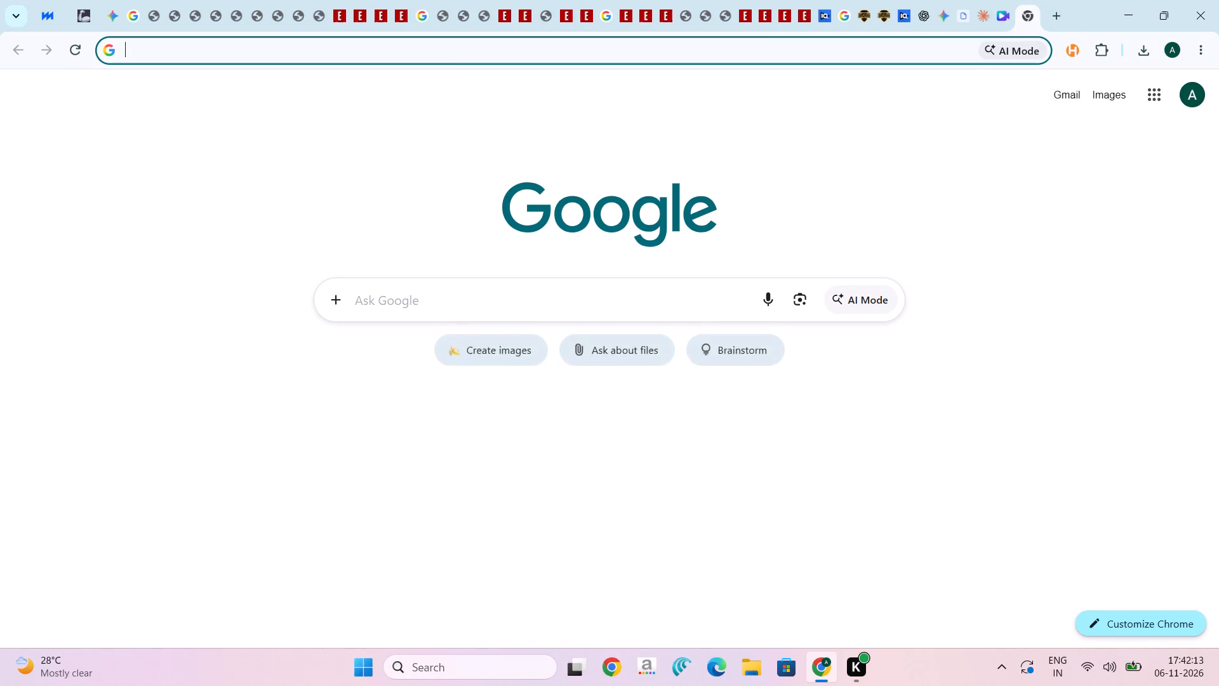
click(423, 288)
text(clipchamp)
key(Return)
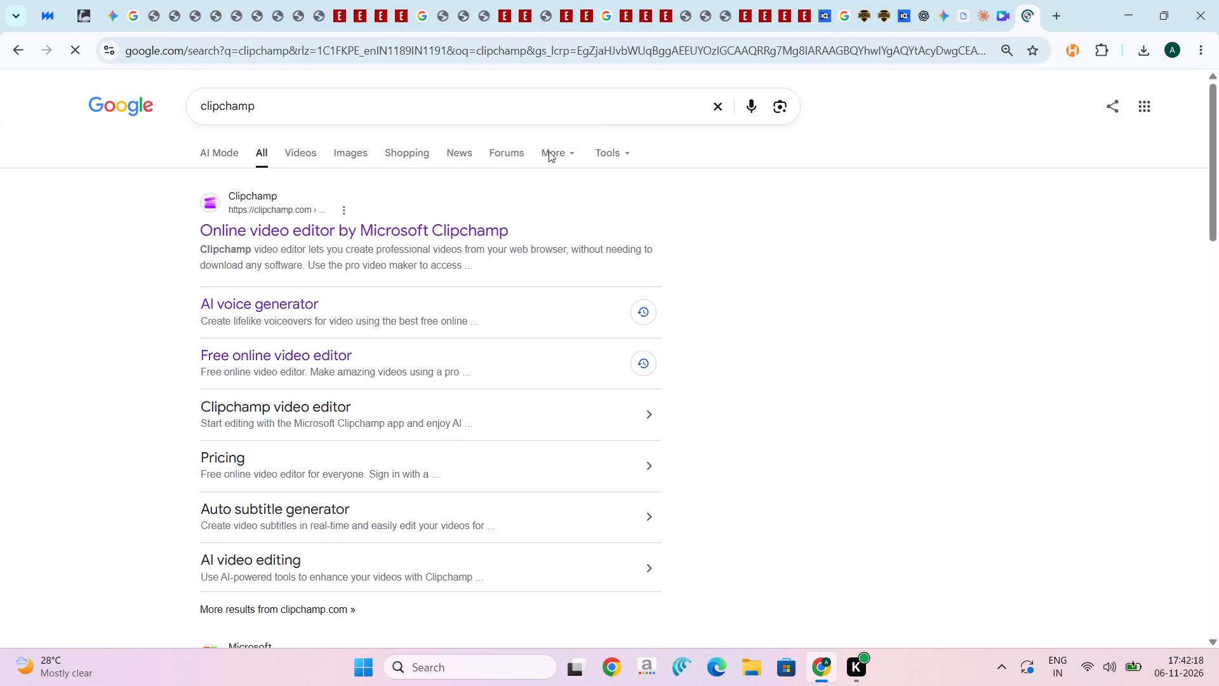
click(412, 228)
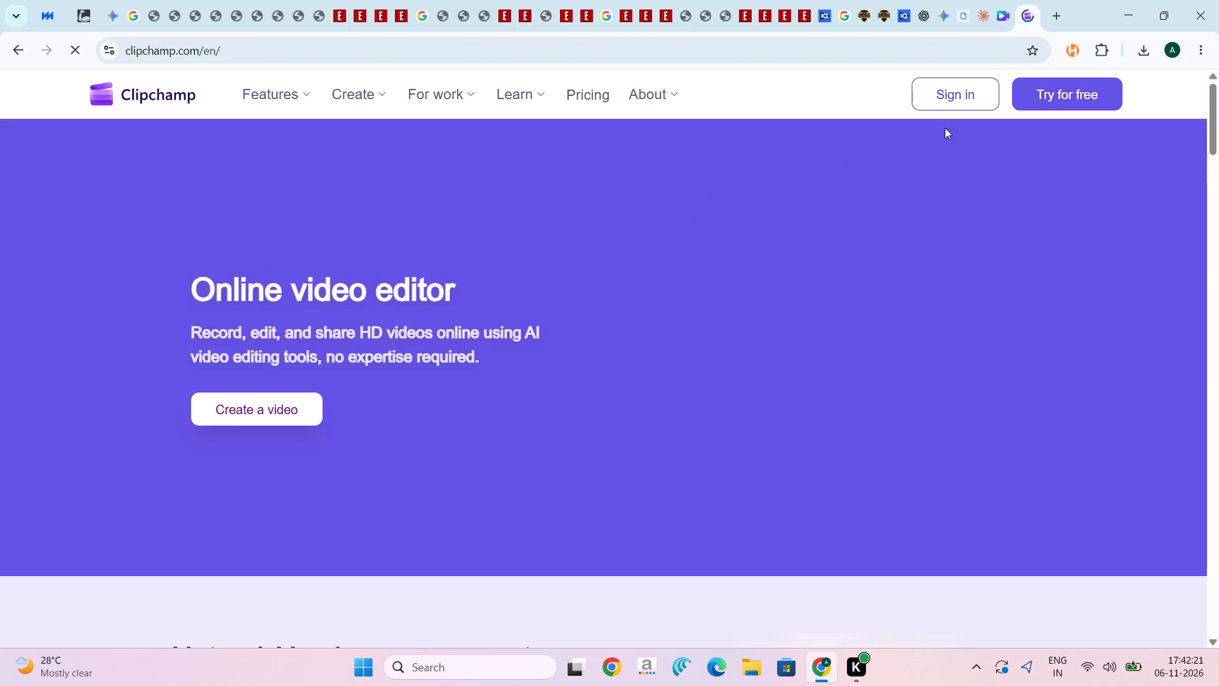
click(237, 404)
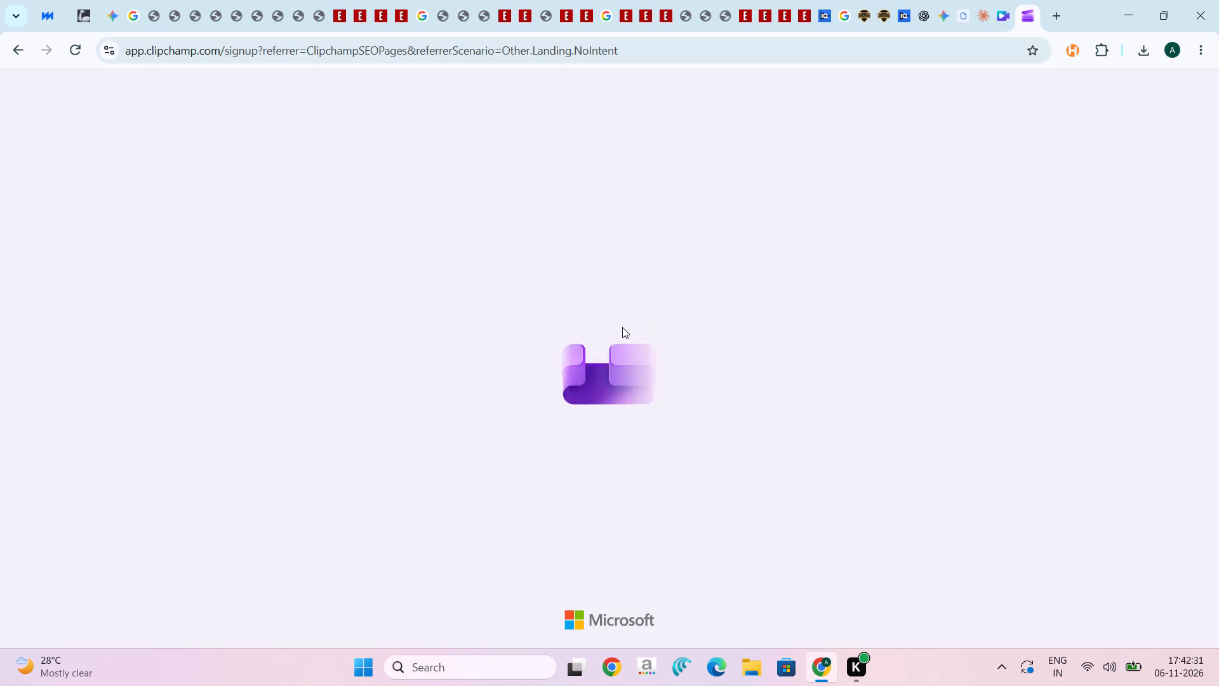
click(724, 318)
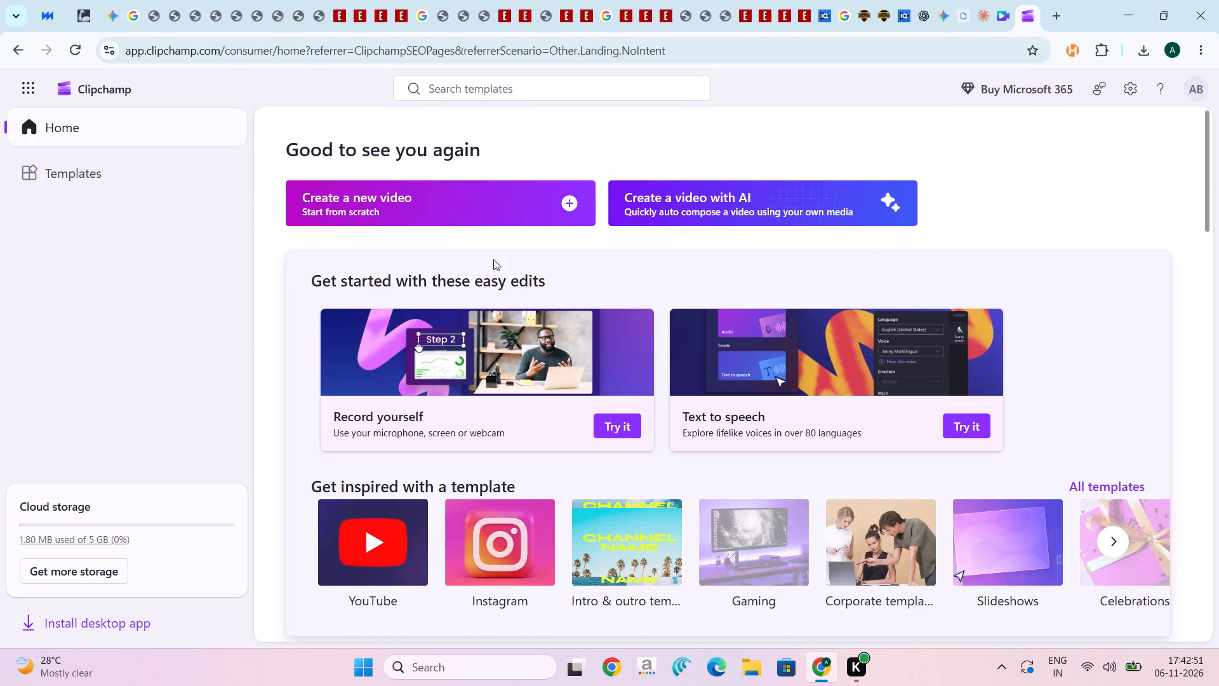
click(550, 207)
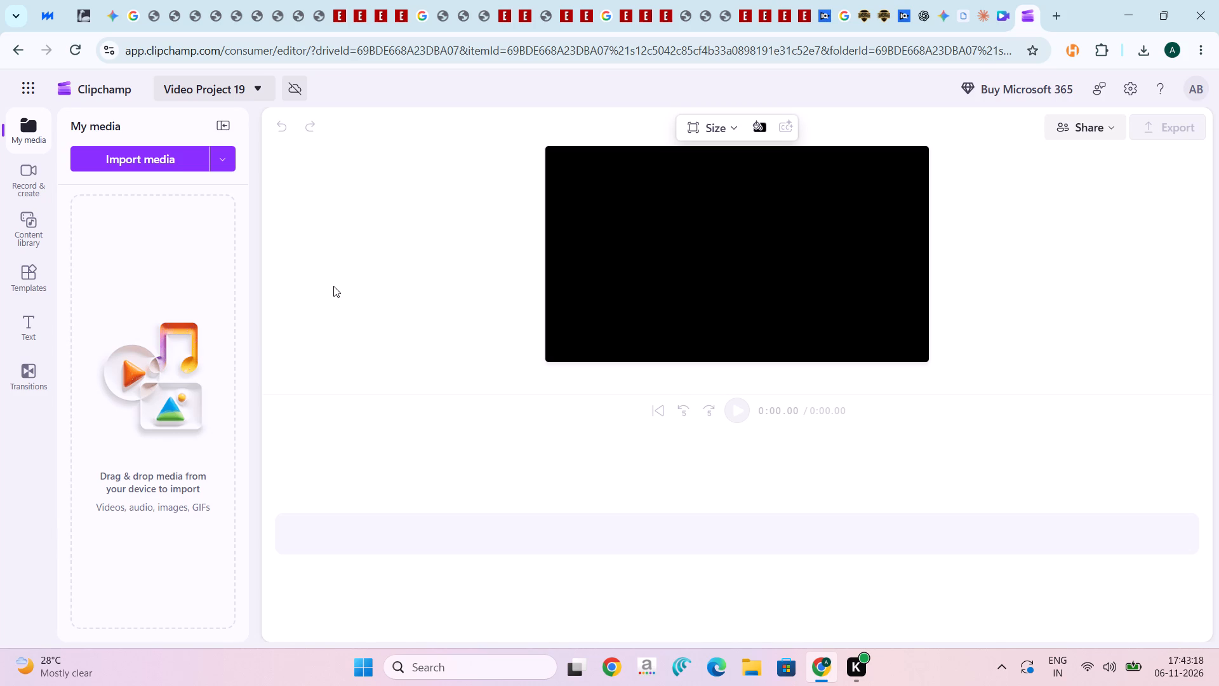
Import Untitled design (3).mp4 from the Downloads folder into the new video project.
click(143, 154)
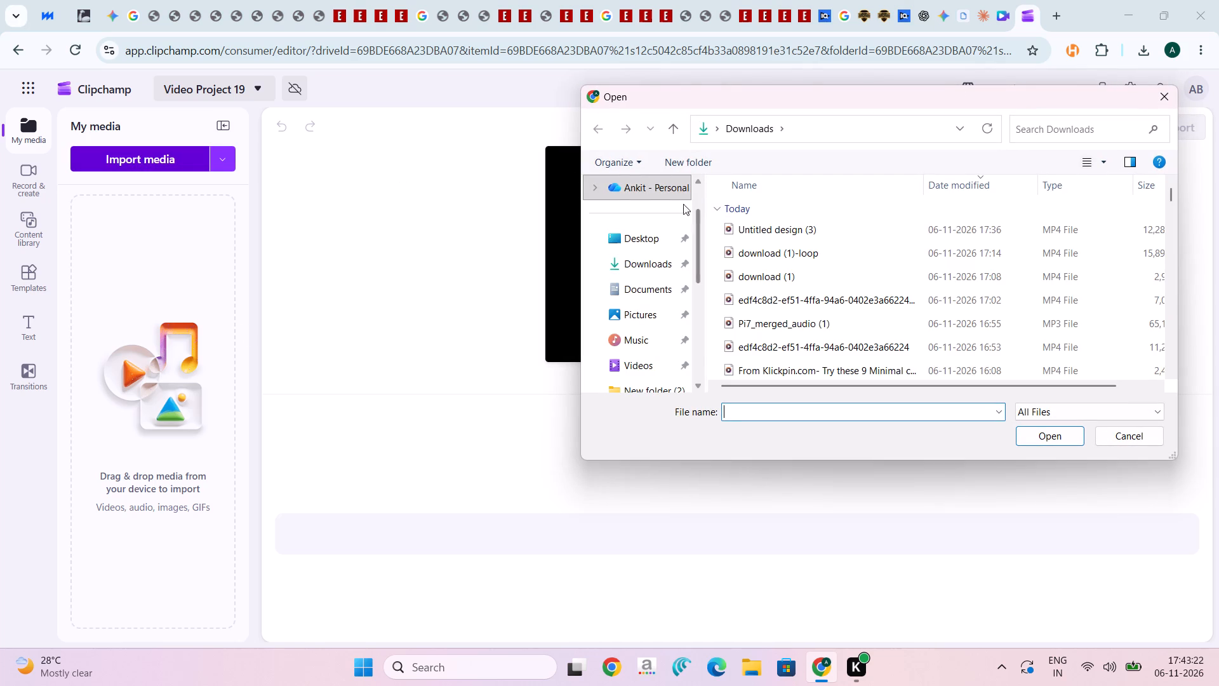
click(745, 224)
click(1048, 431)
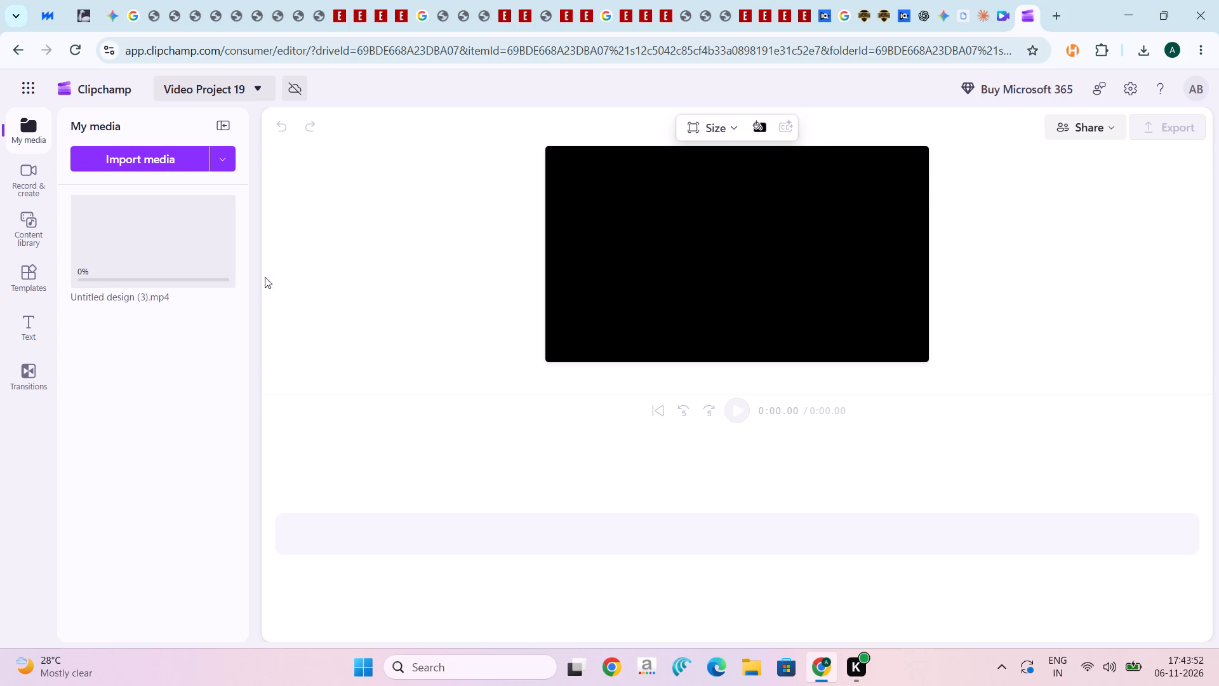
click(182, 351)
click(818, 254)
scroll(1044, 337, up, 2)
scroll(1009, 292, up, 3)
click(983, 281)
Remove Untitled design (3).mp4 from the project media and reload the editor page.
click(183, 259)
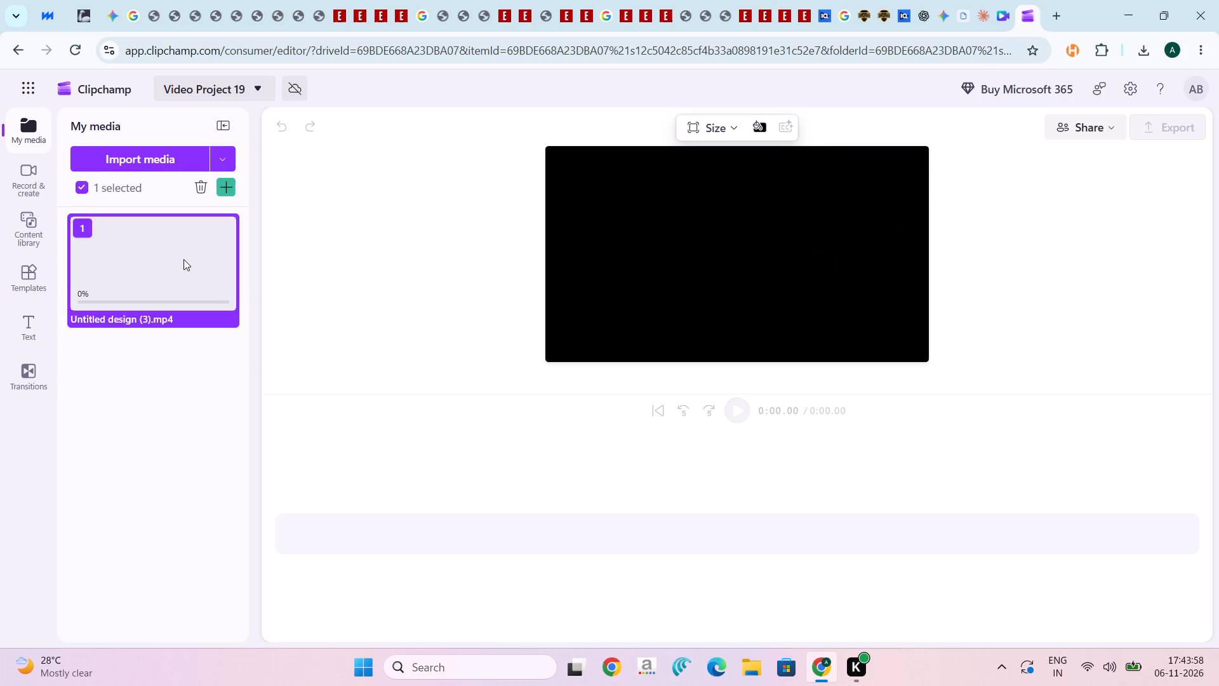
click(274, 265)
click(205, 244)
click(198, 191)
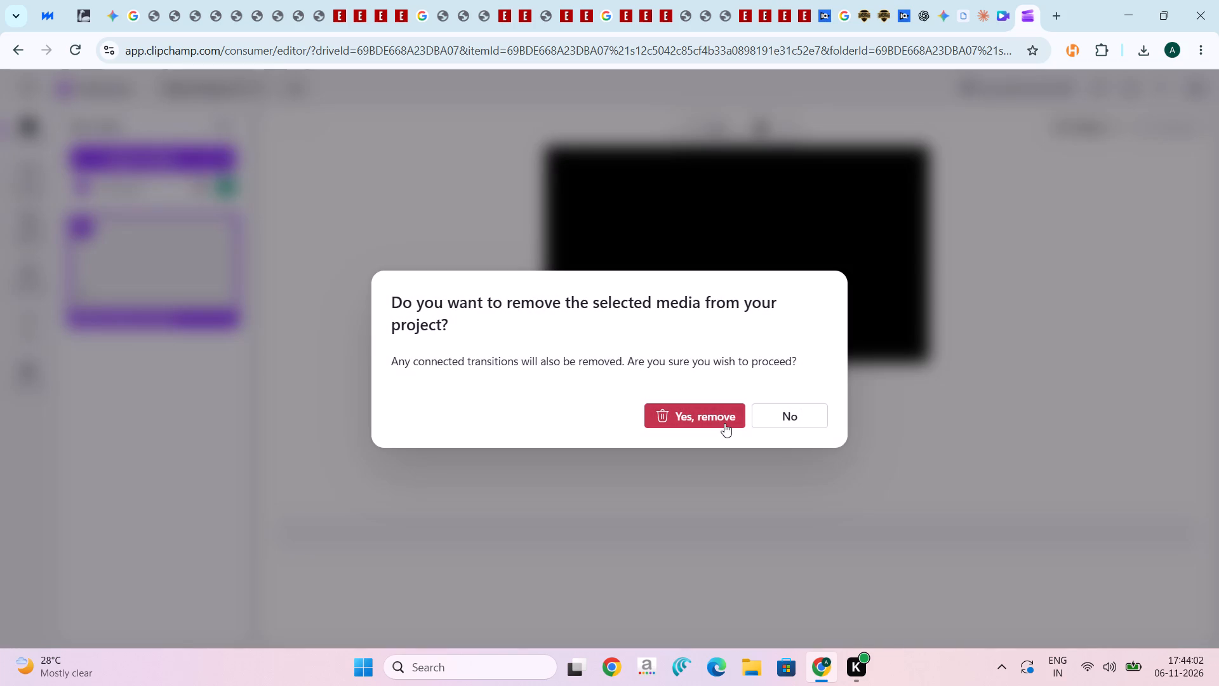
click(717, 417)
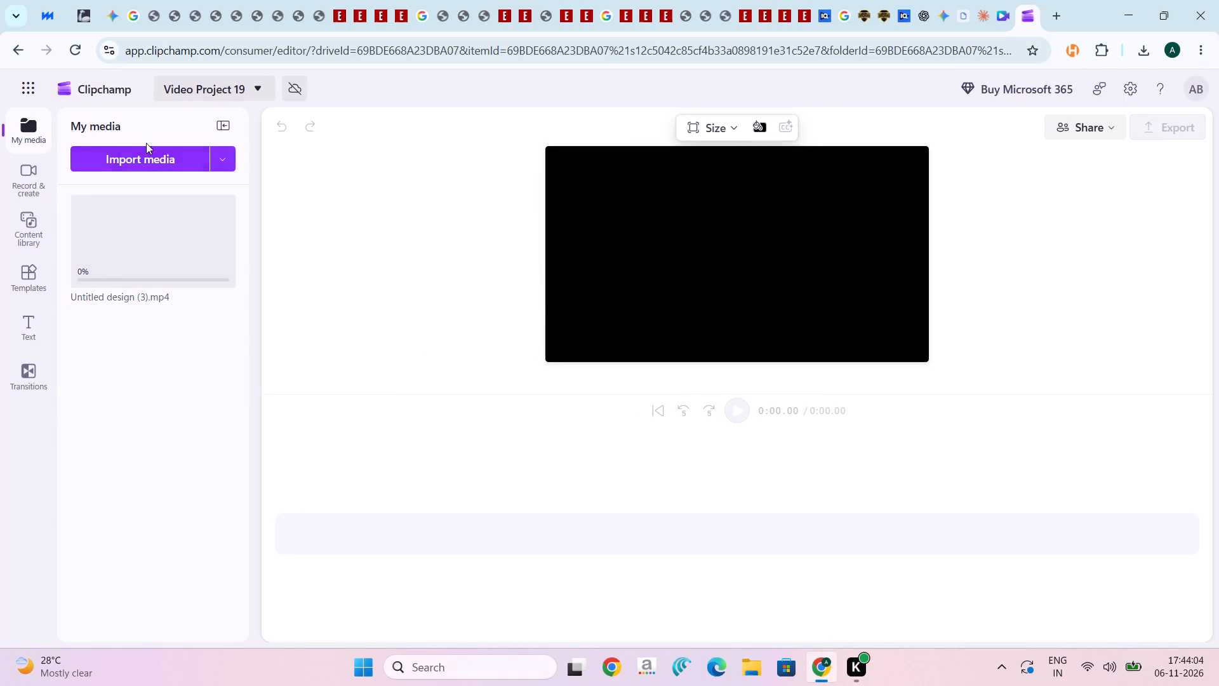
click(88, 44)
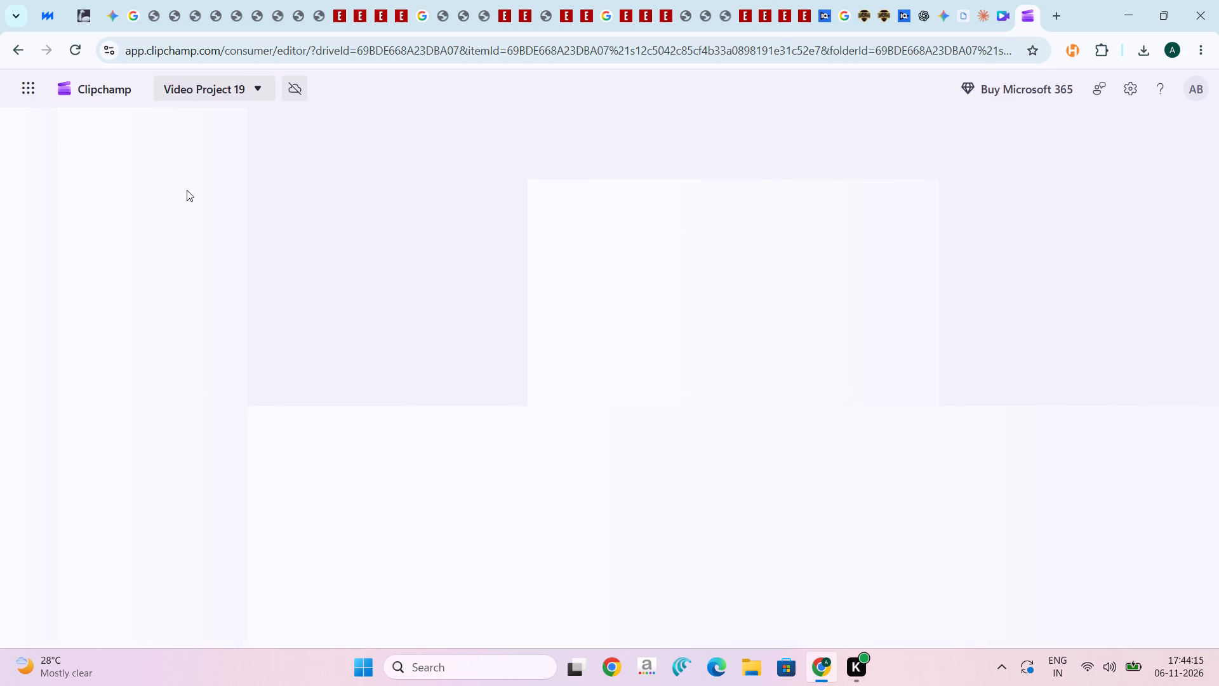
Import Untitled design (3).mp4 from the Downloads folder and add it to the timeline.
click(159, 161)
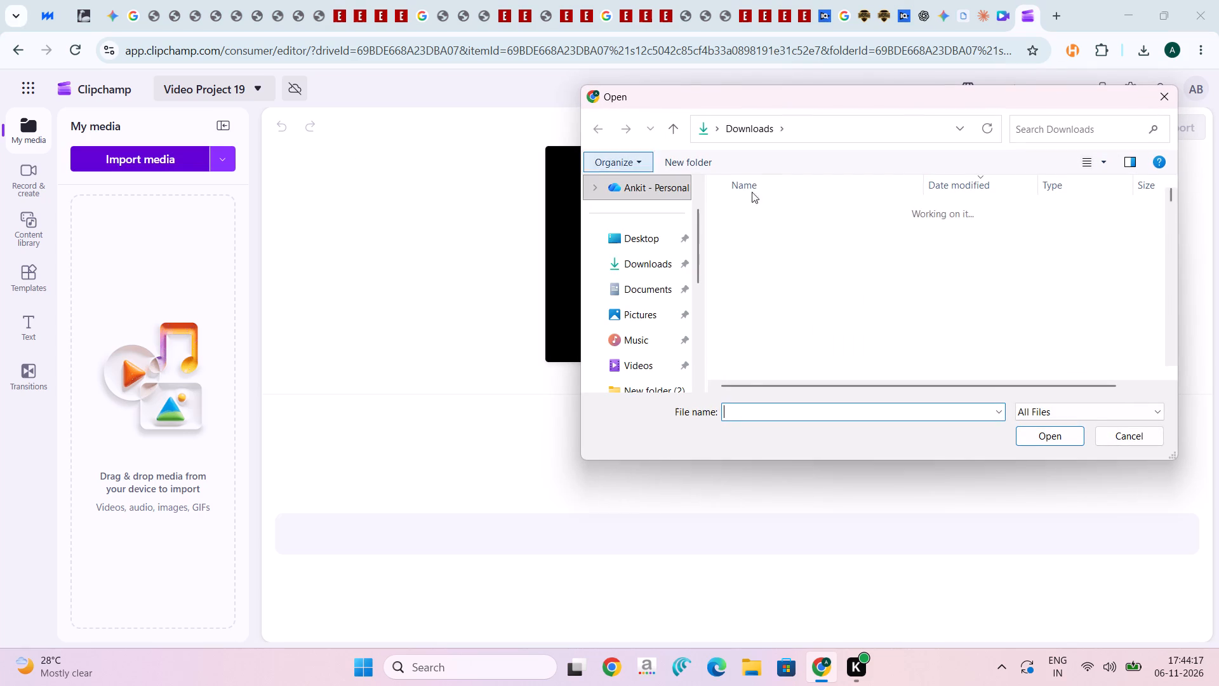
click(788, 229)
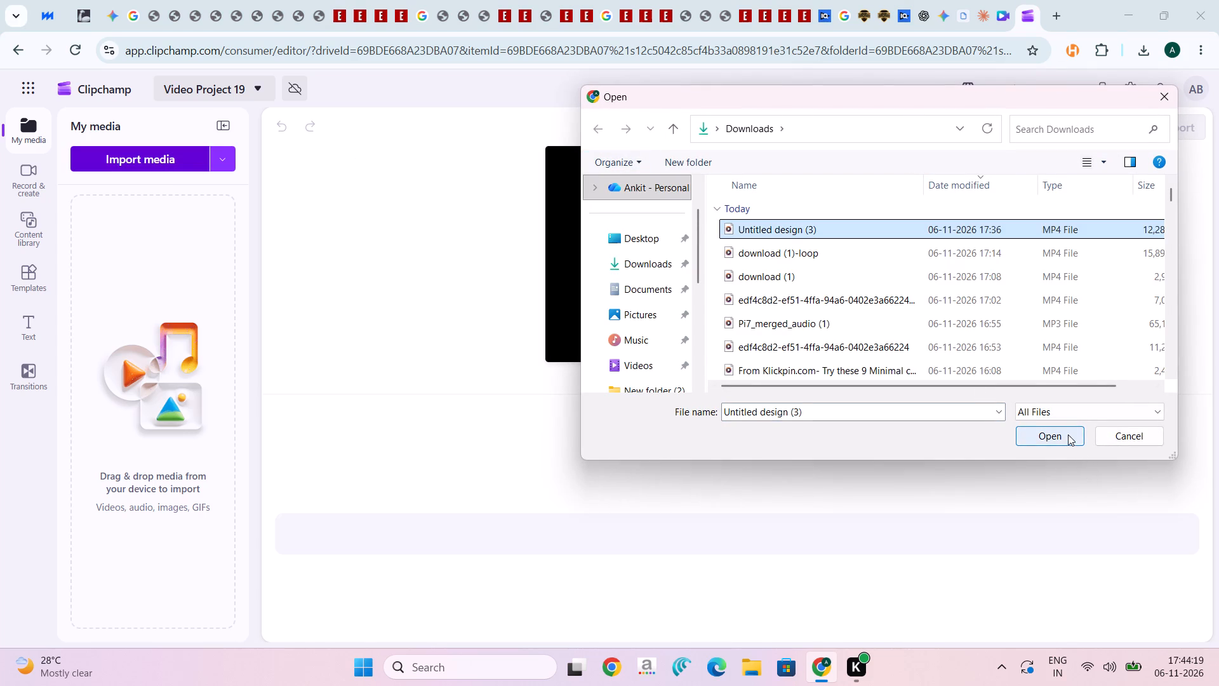
click(1068, 434)
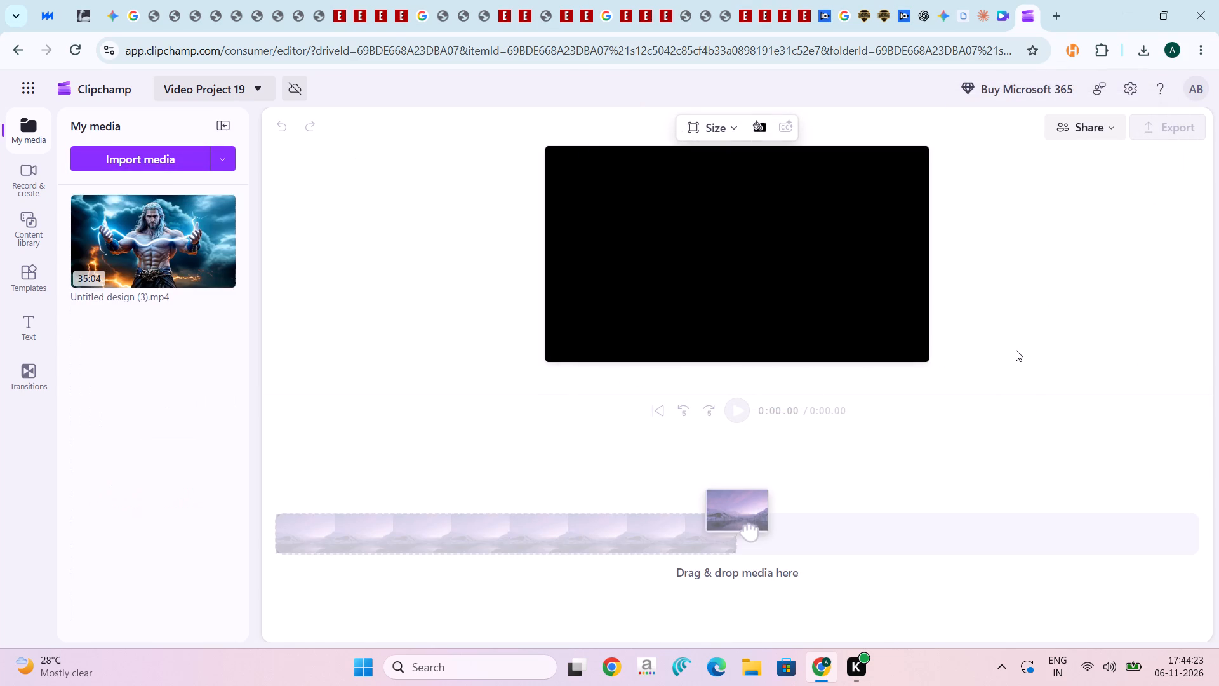
click(155, 262)
click(225, 194)
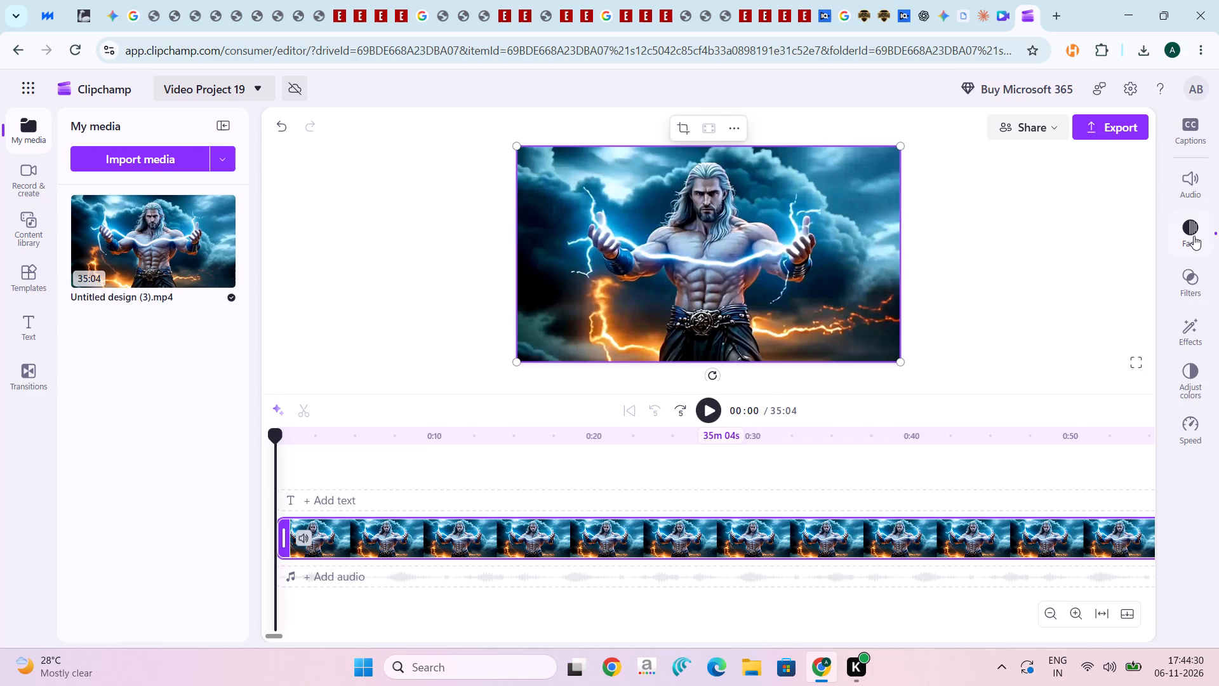
Open the fade settings for the video clip on the timeline.
click(1194, 236)
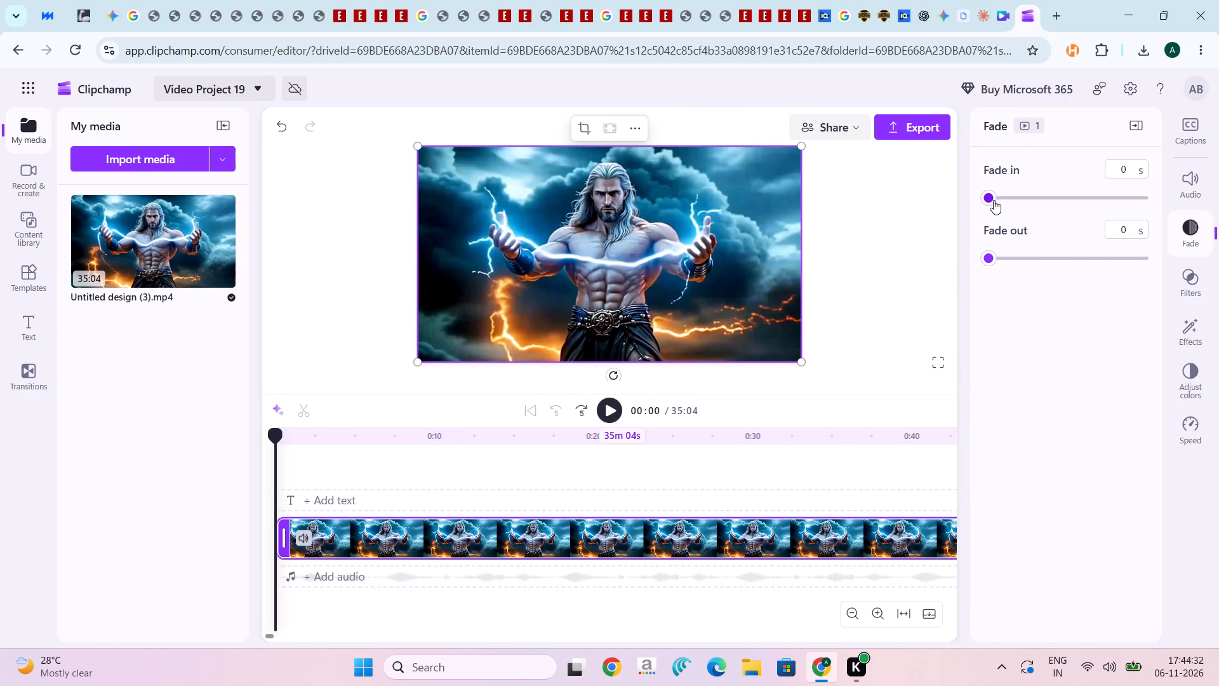